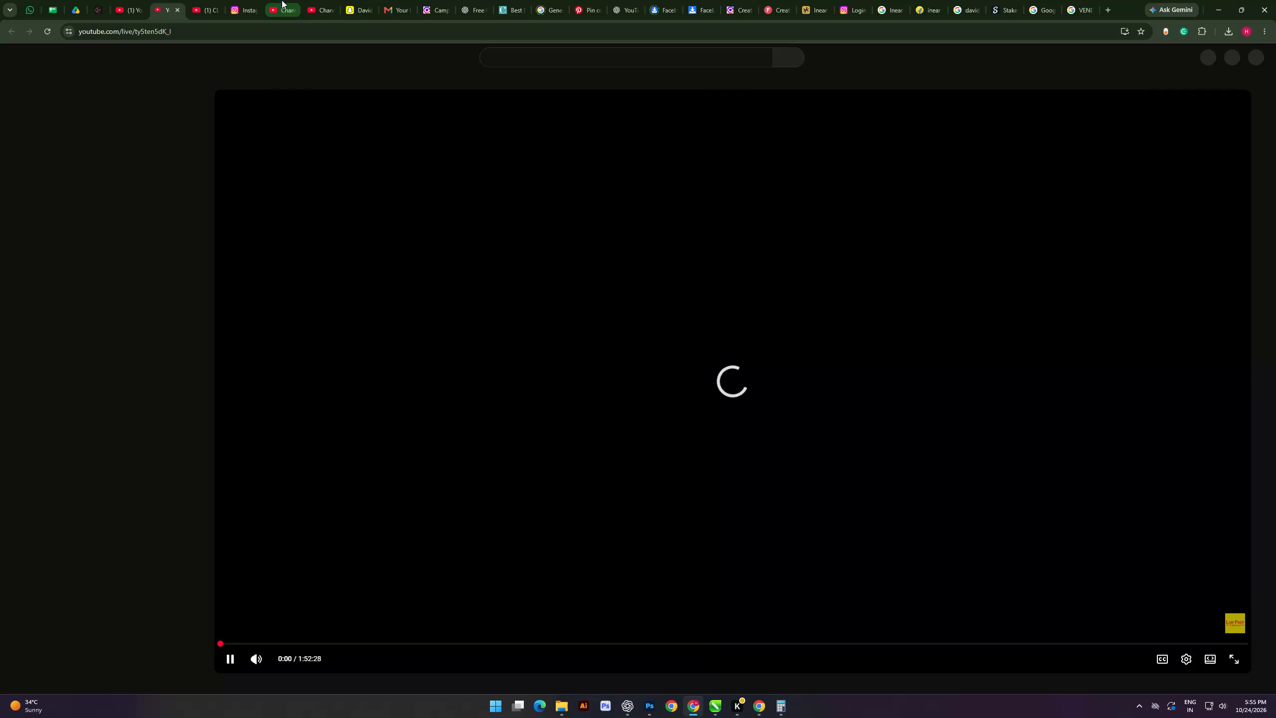
Go to the YouTube Studio content page and dismiss the video published dialog.
left_click(275, 0)
left_click(332, 3)
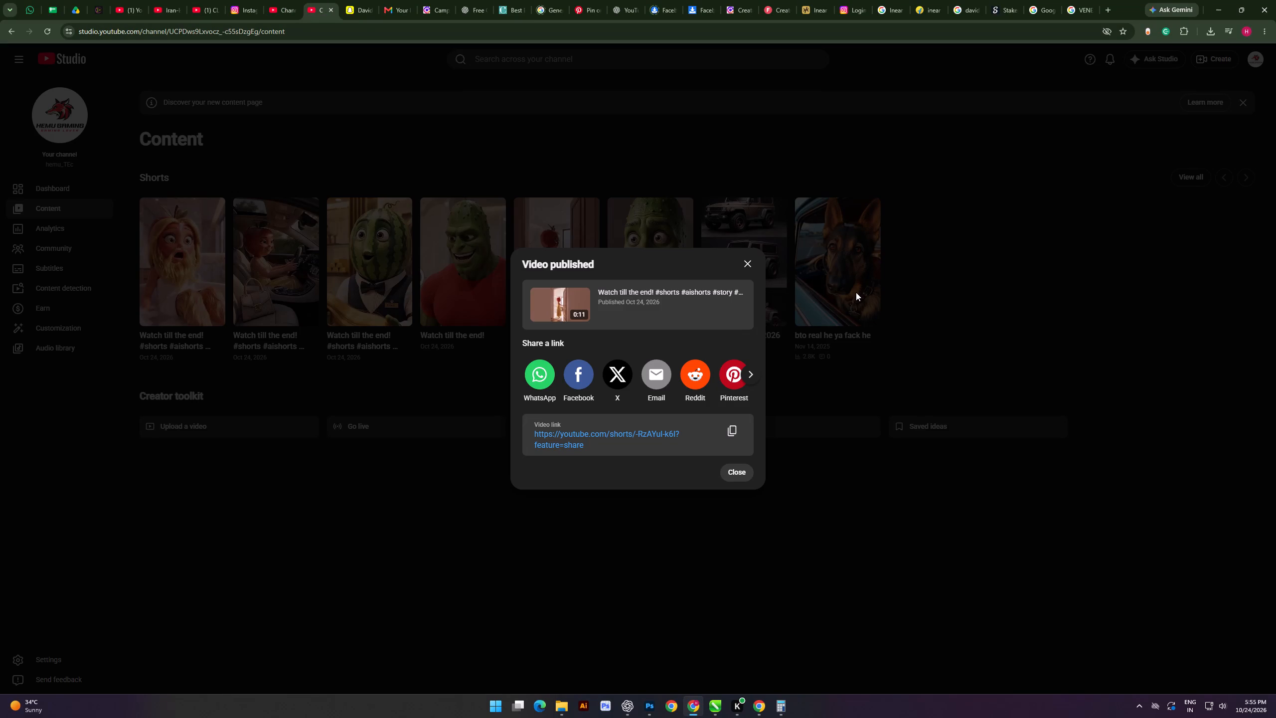
left_click(761, 262)
left_click(754, 263)
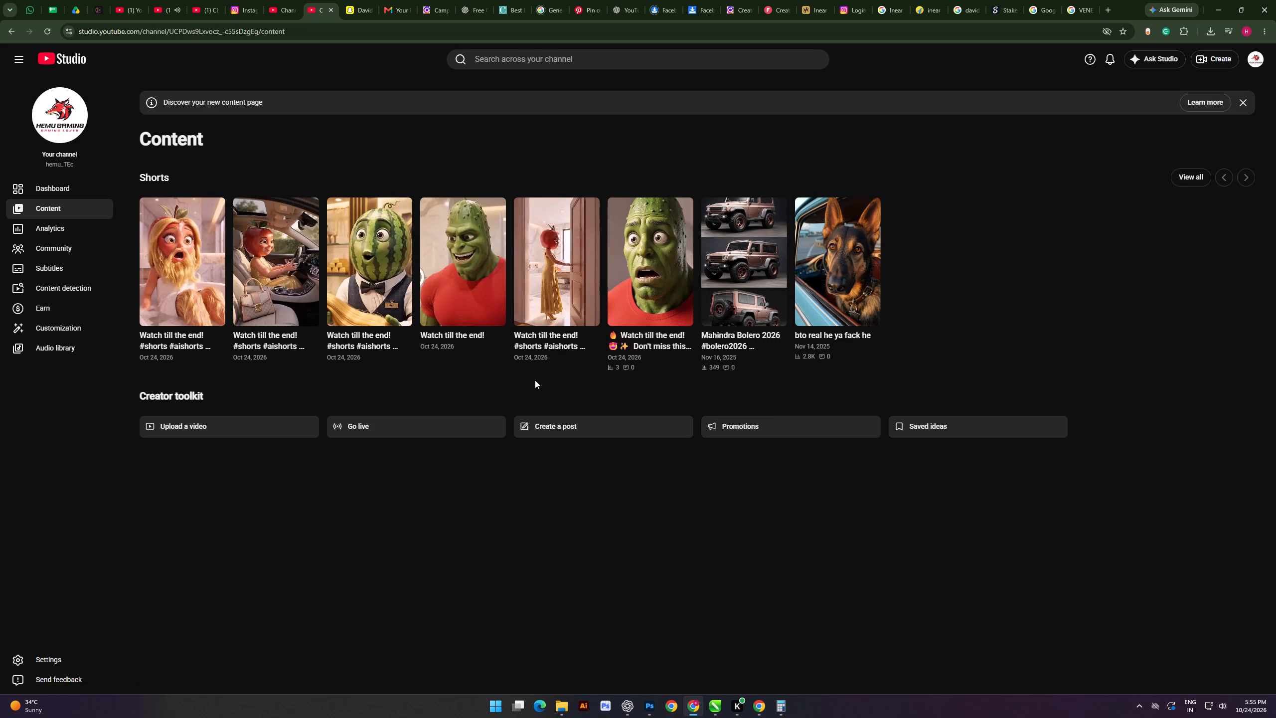
Open the YouTube home feed, browse the recommendations and play the JAAN-E-JAAN official music video.
left_click(172, 0)
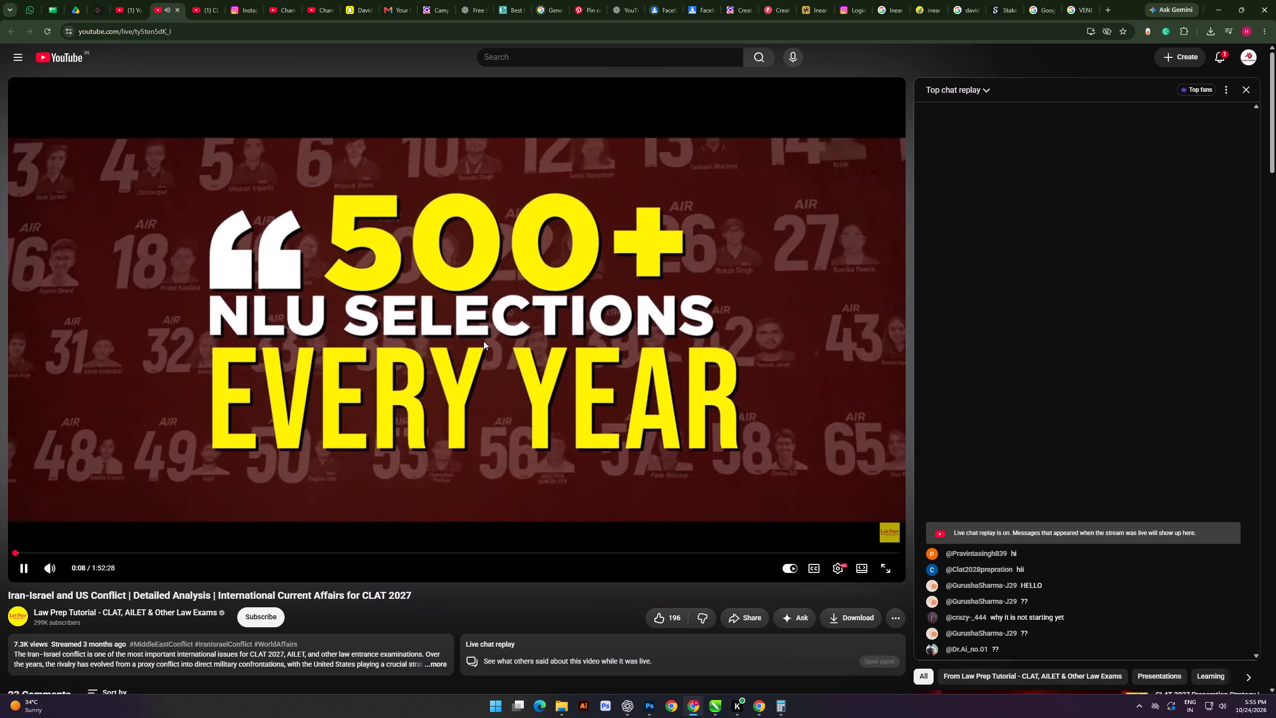
left_click(478, 301)
left_click(21, 55)
left_click(46, 98)
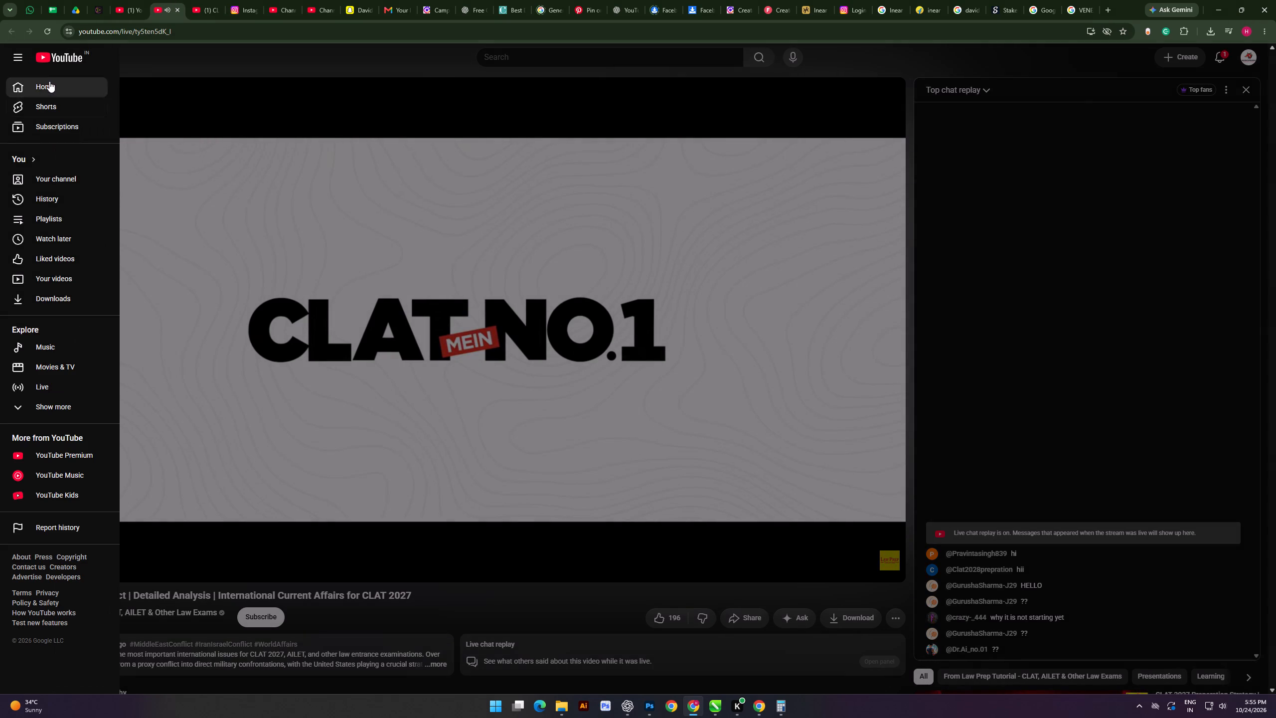
left_click(49, 81)
left_click(137, 0)
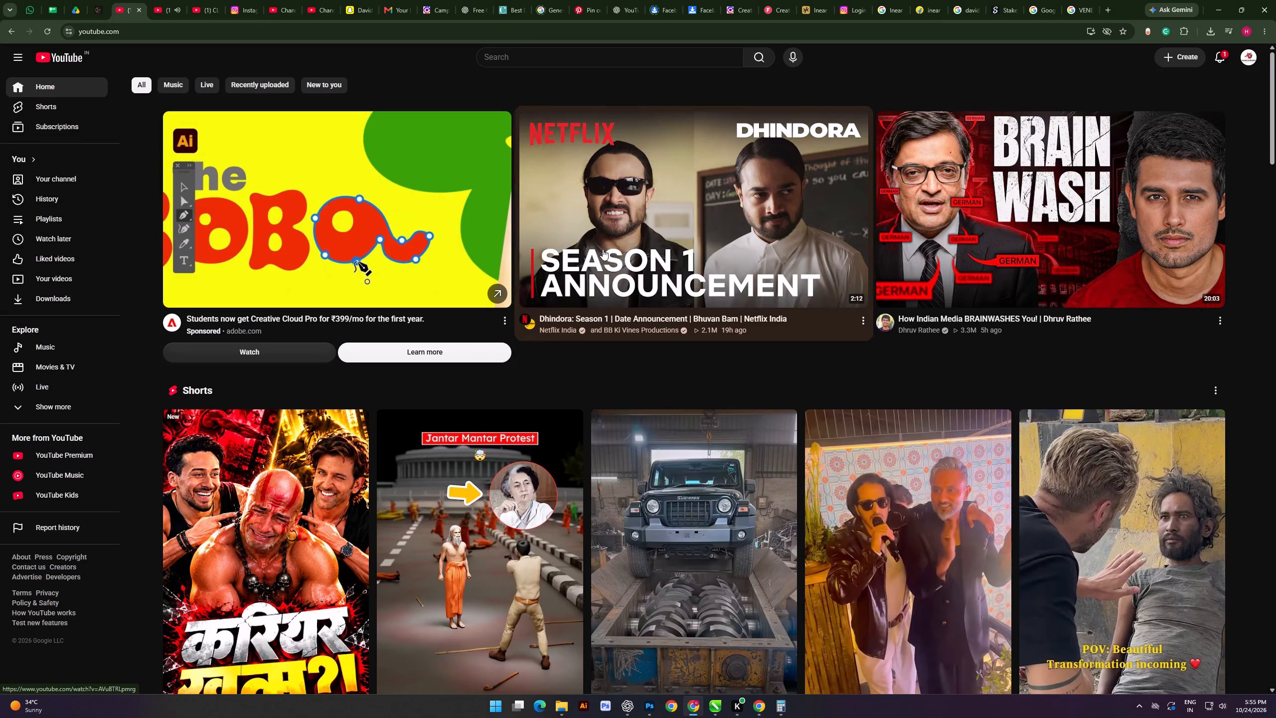
scroll(459, 365, "down", 4)
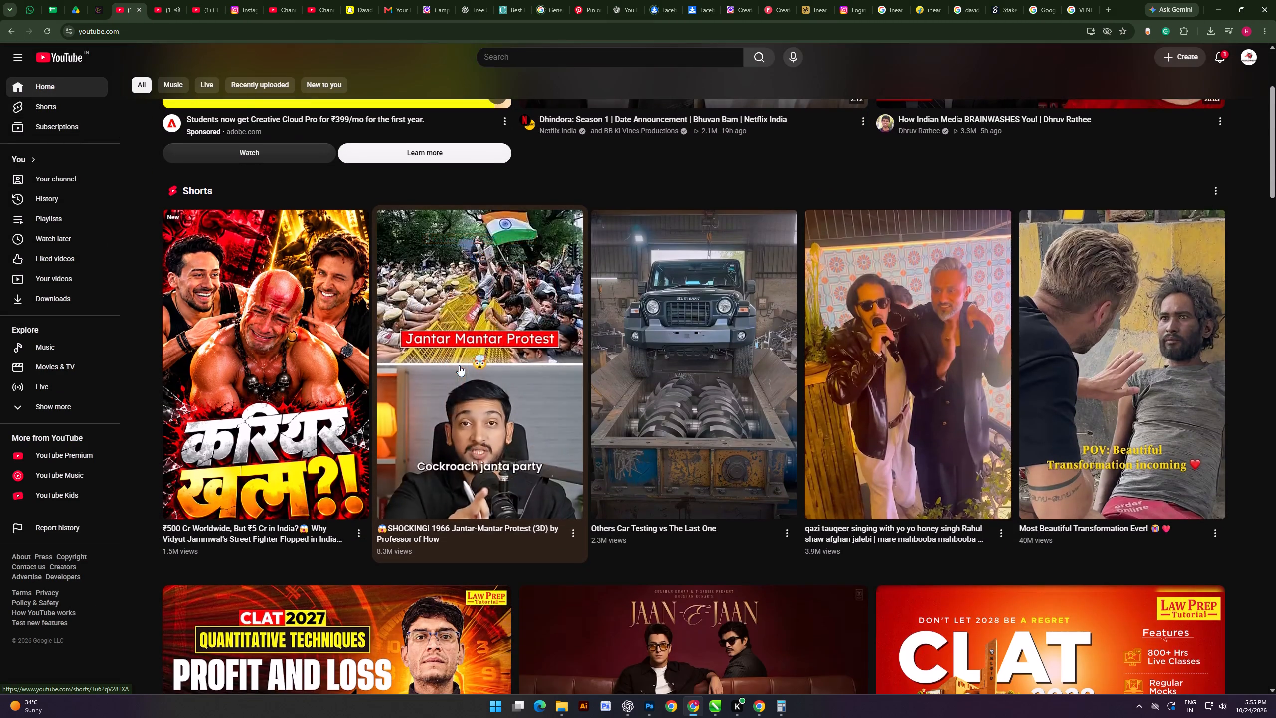
scroll(459, 365, "down", 8)
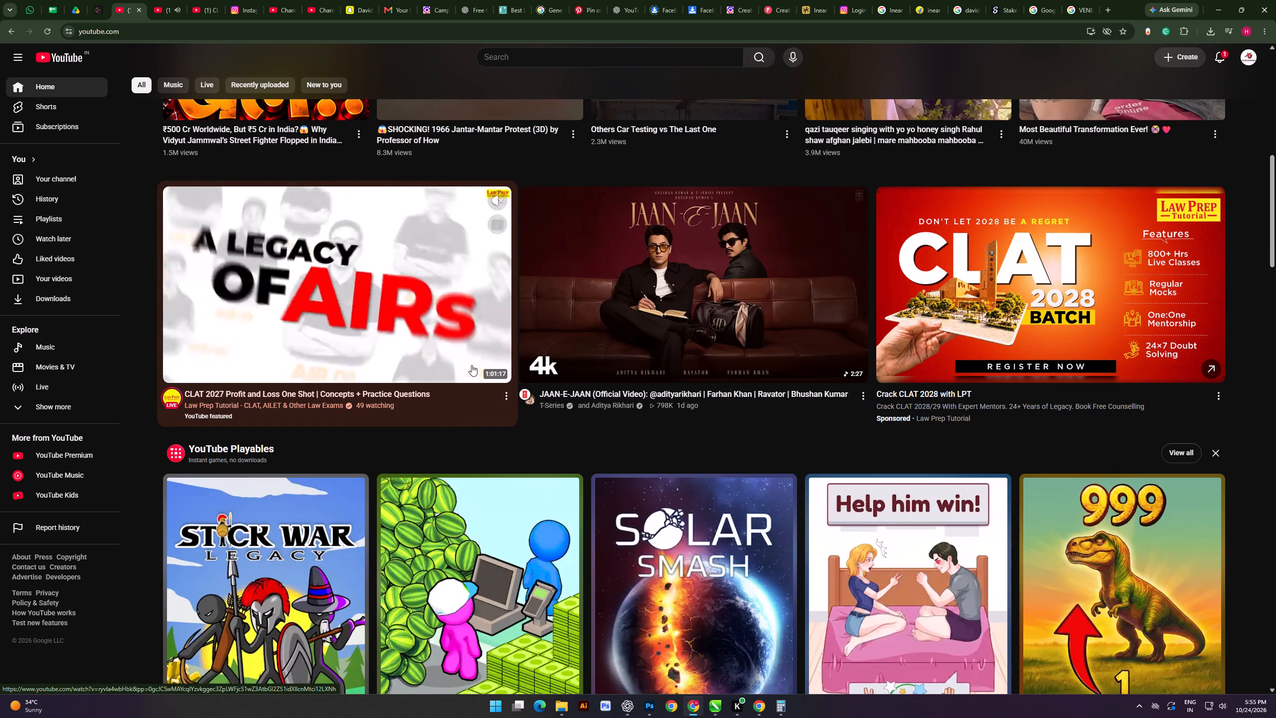
left_click(659, 338)
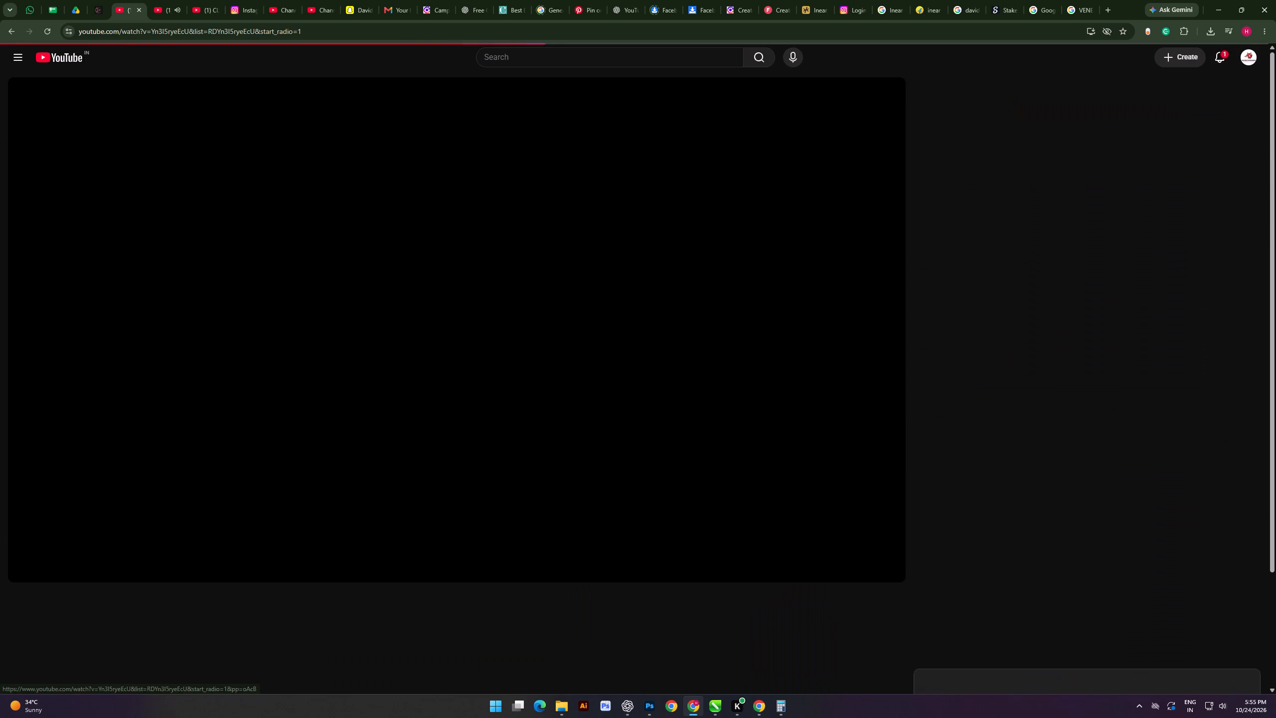
Switch the YouTube Shorts tab to the home feed and close that extra tab.
left_click(168, 0)
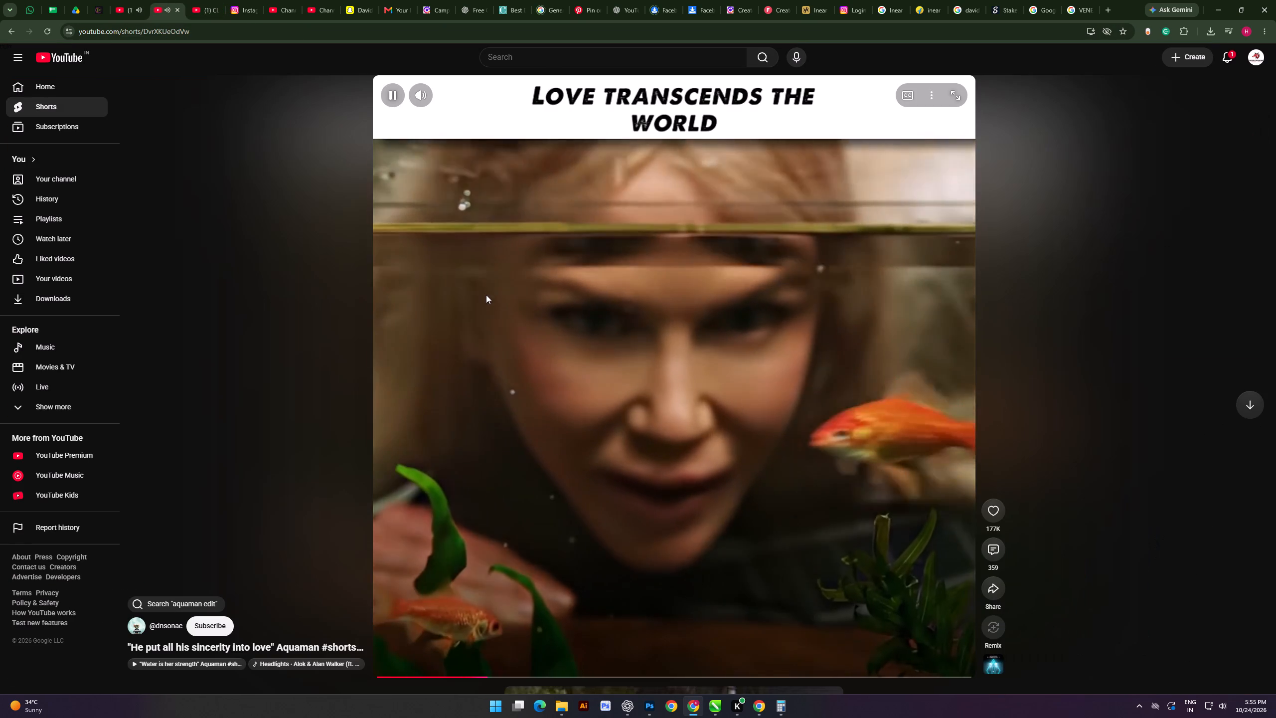
left_click(30, 90)
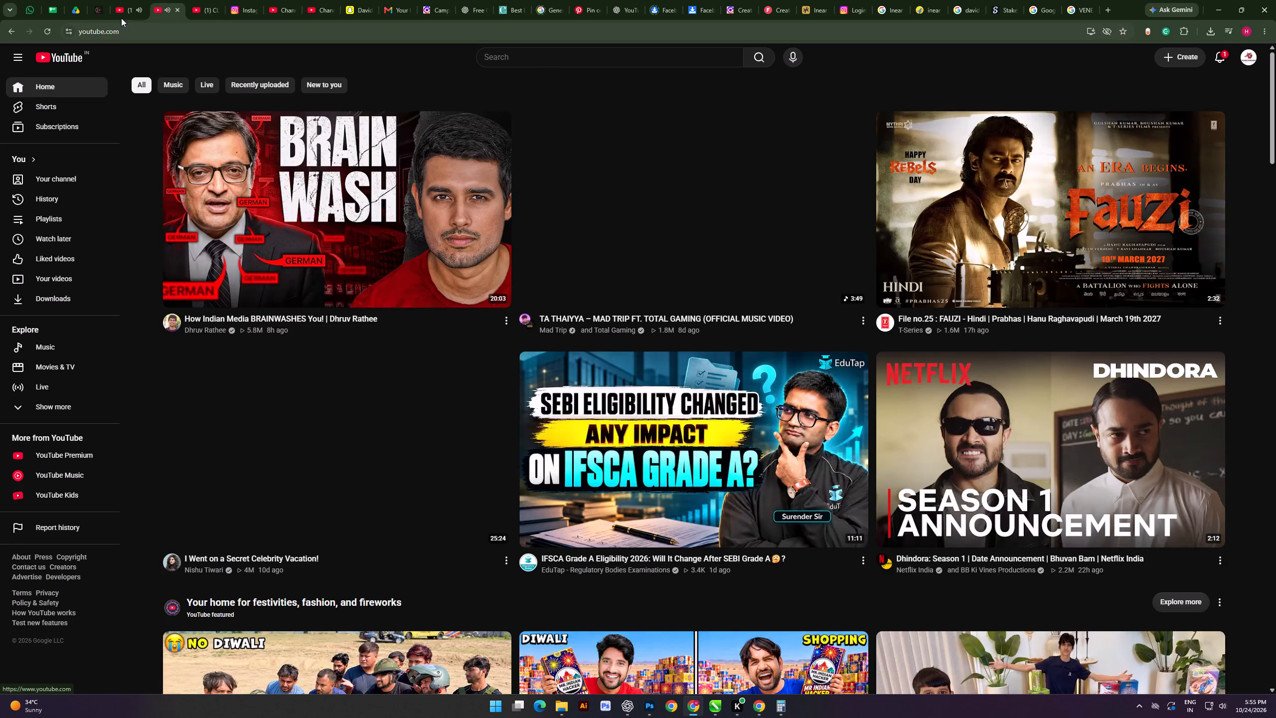
left_click(123, 7)
left_click(177, 0)
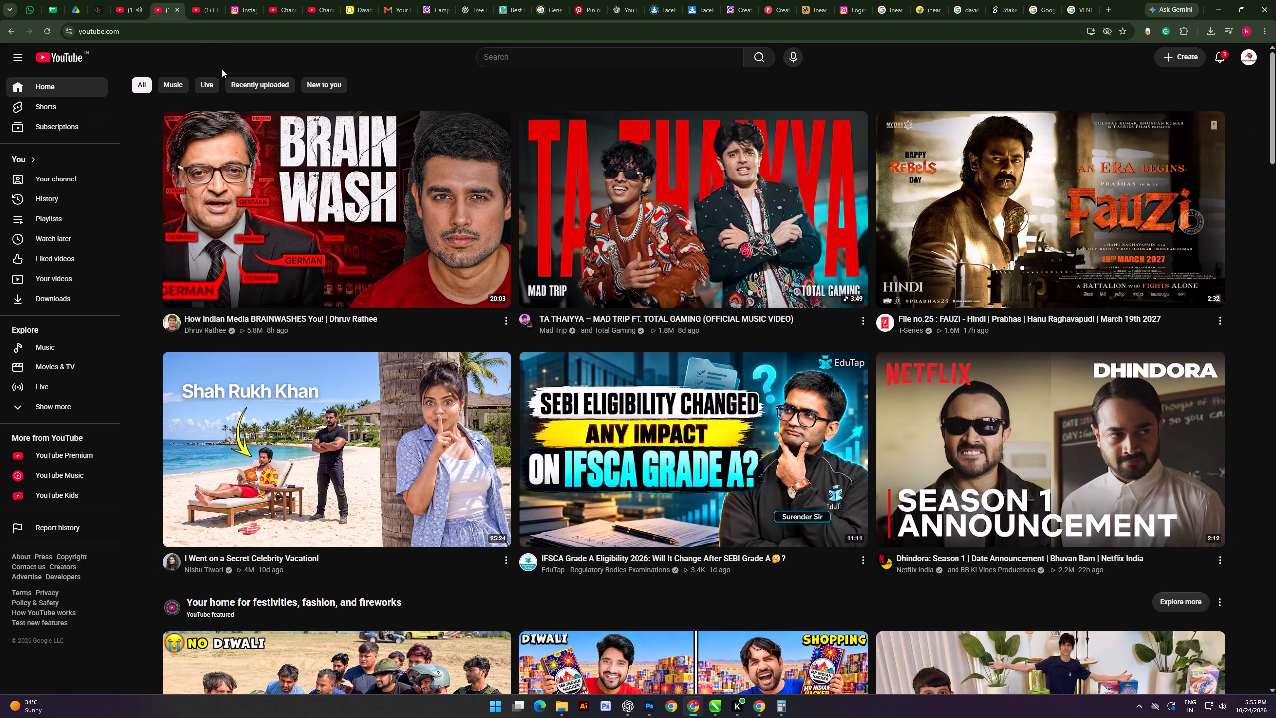
left_click(175, 7)
Return to the JAAN-E-JAAN music video, skip its advertisement and turn the player volume up.
left_click(122, 4)
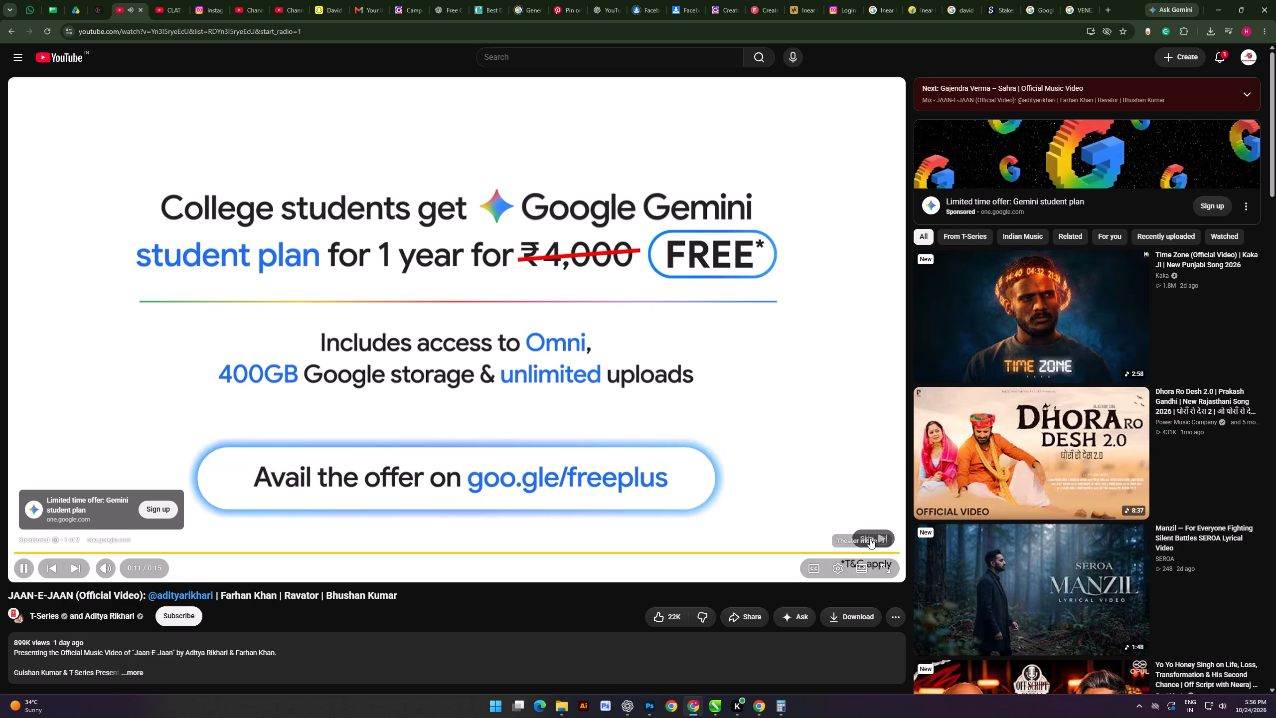
left_click(872, 532)
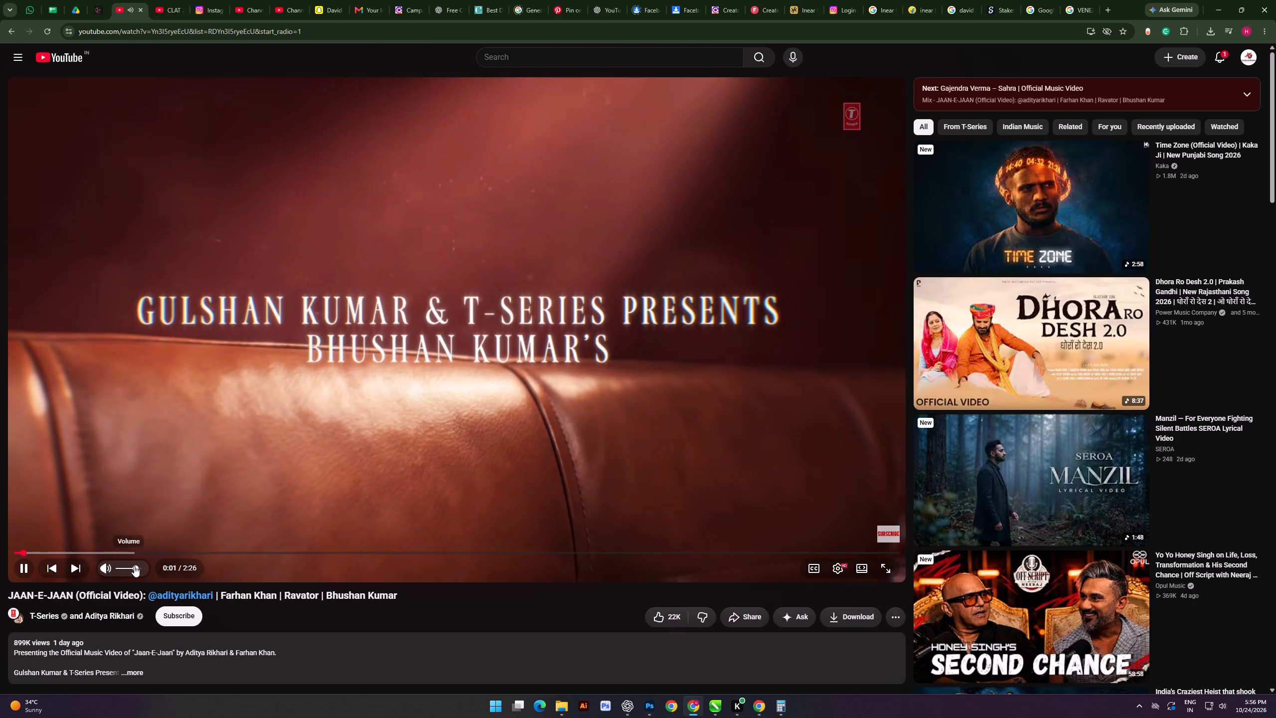
left_click_drag(134, 566, 156, 566)
Close the tab with the CLAT 2027 GK and Current Affairs playlist.
left_click(178, 0)
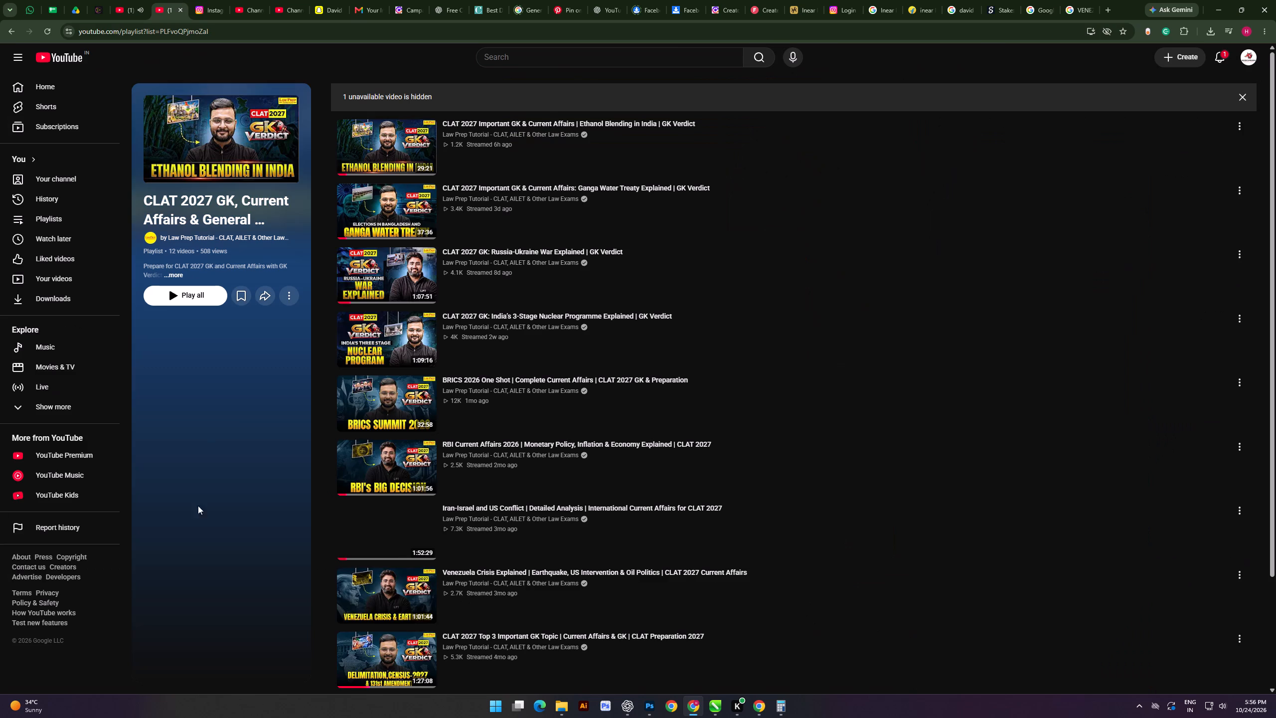
left_click(181, 10)
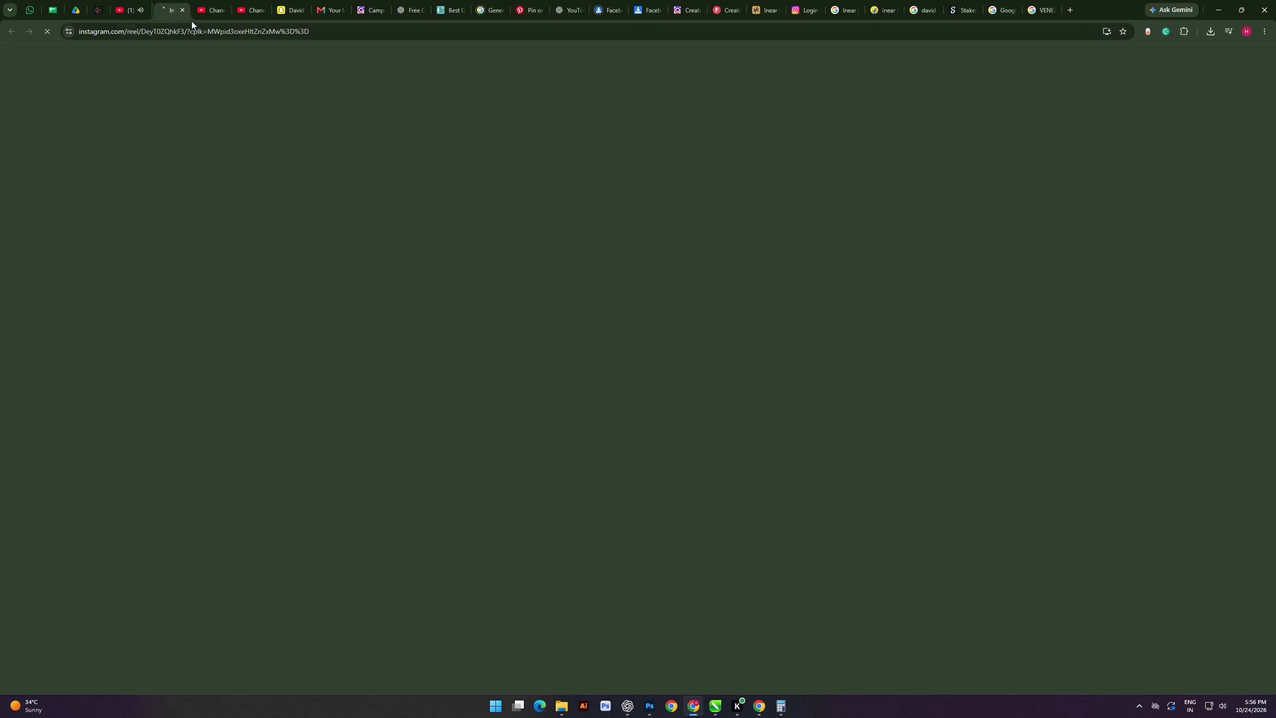
Return to the channel's YouTube Studio content tab and open the channel dashboard.
left_click(255, 3)
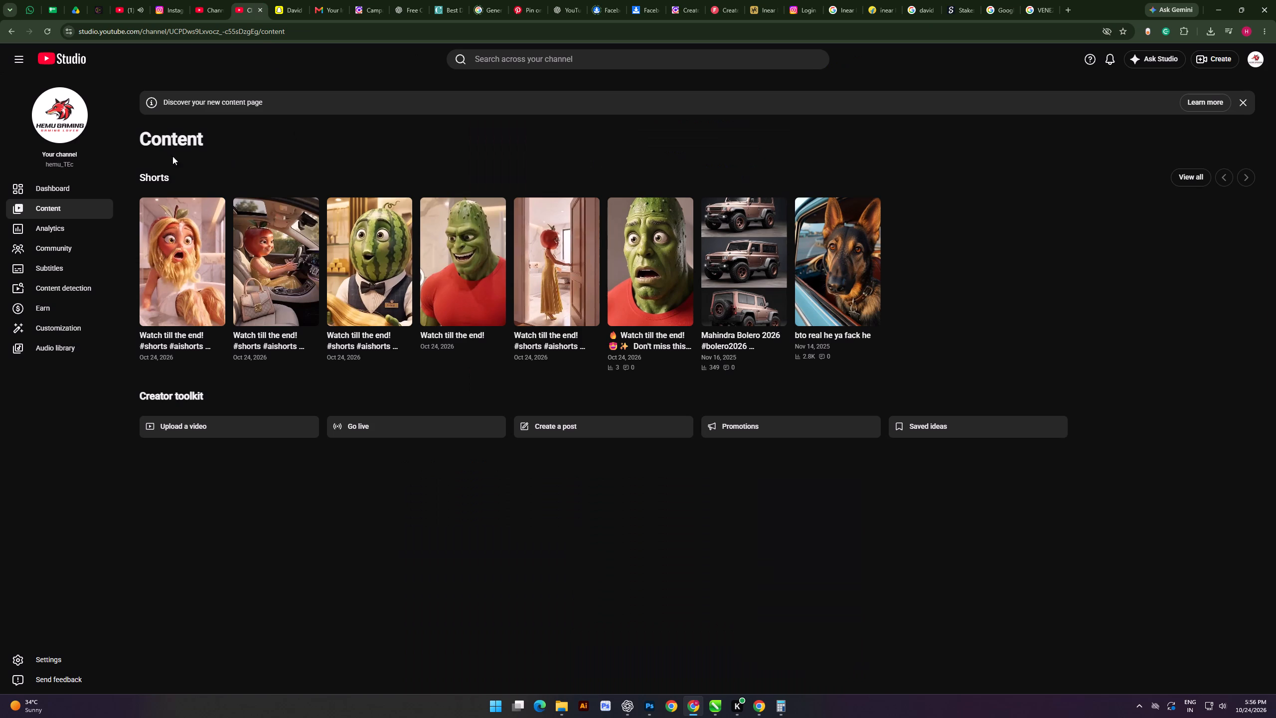
left_click(50, 187)
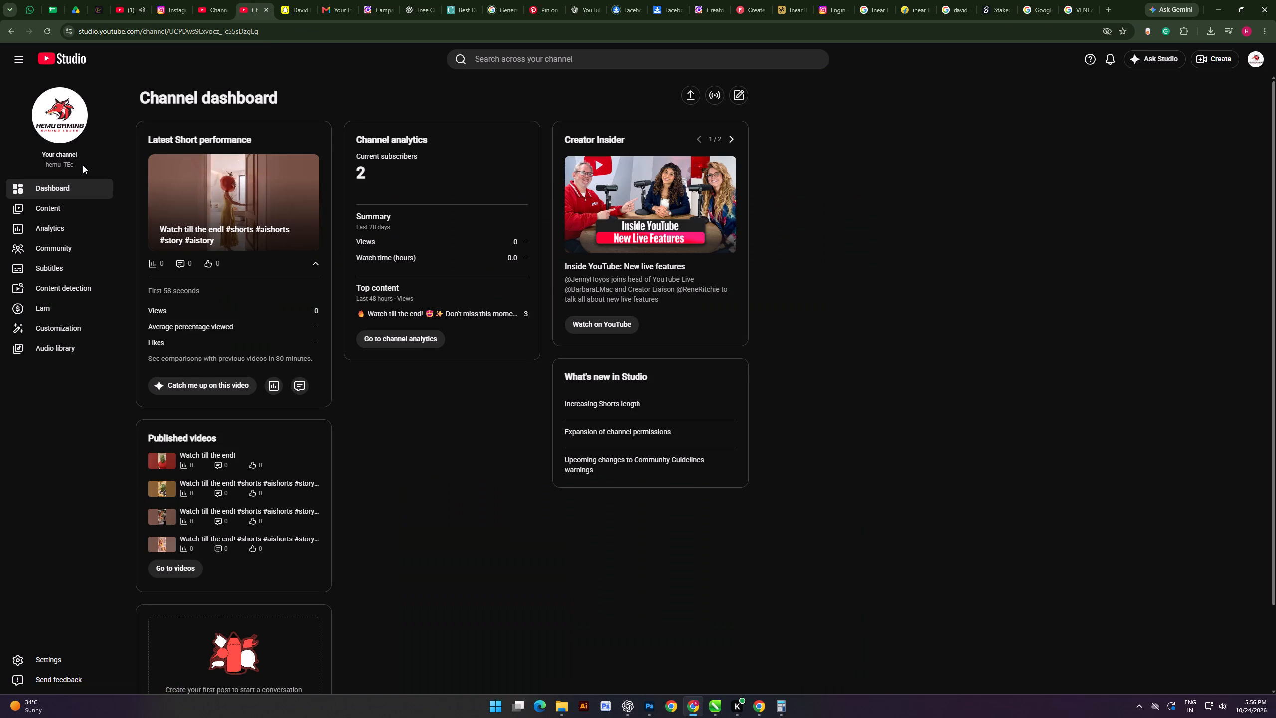
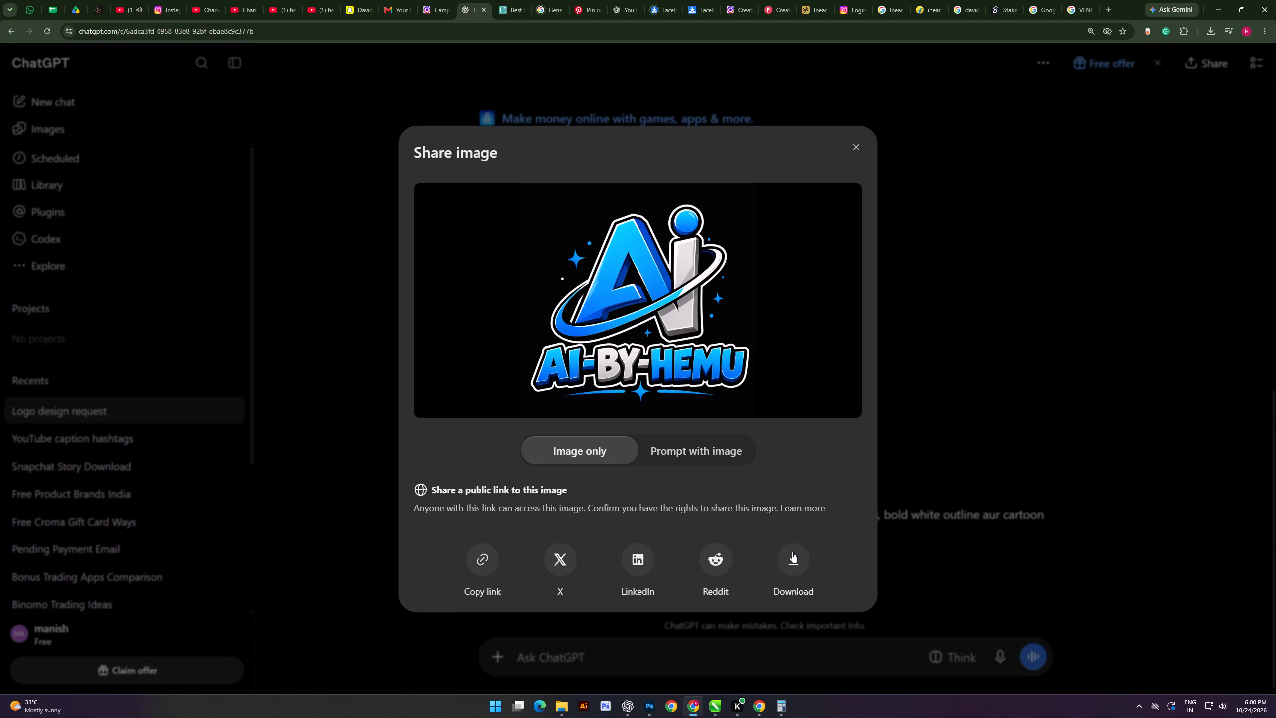
left_click(789, 570)
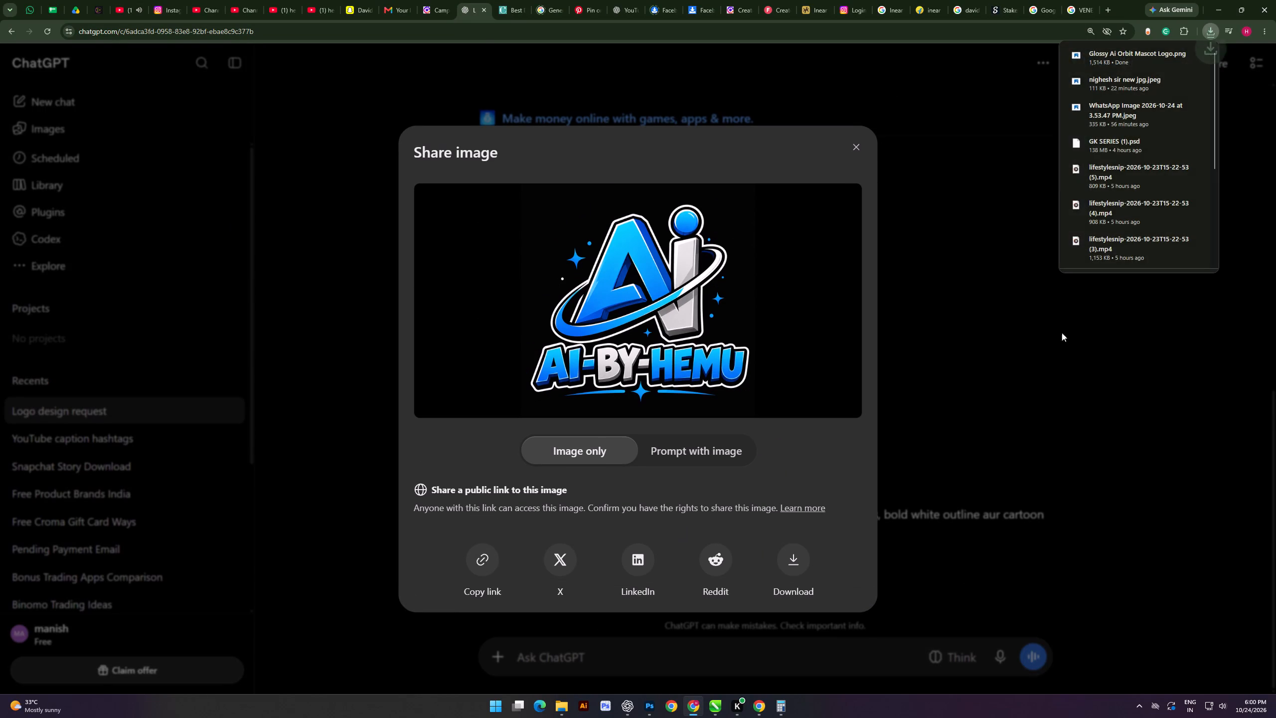
left_click_drag(1027, 237, 1016, 229)
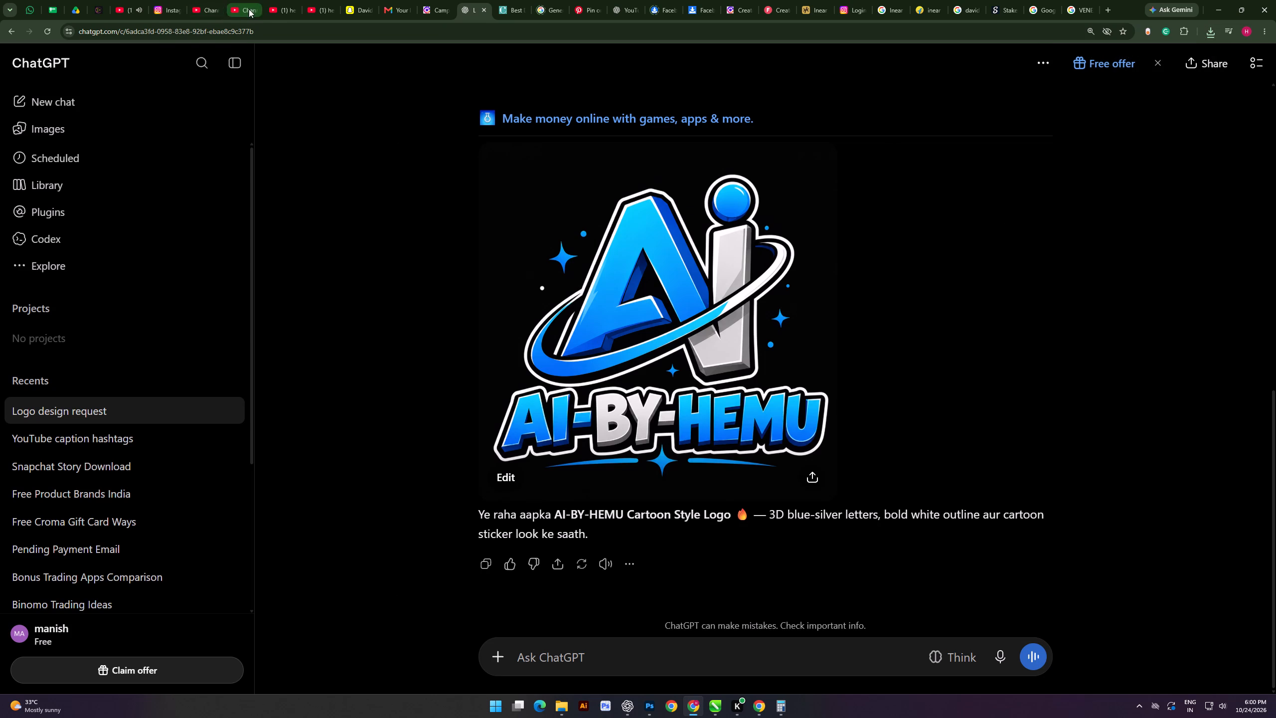
Switch to the YouTube channel management page and open the channel's own YouTube page from it.
left_click(249, 9)
left_click(13, 81)
left_click(18, 88)
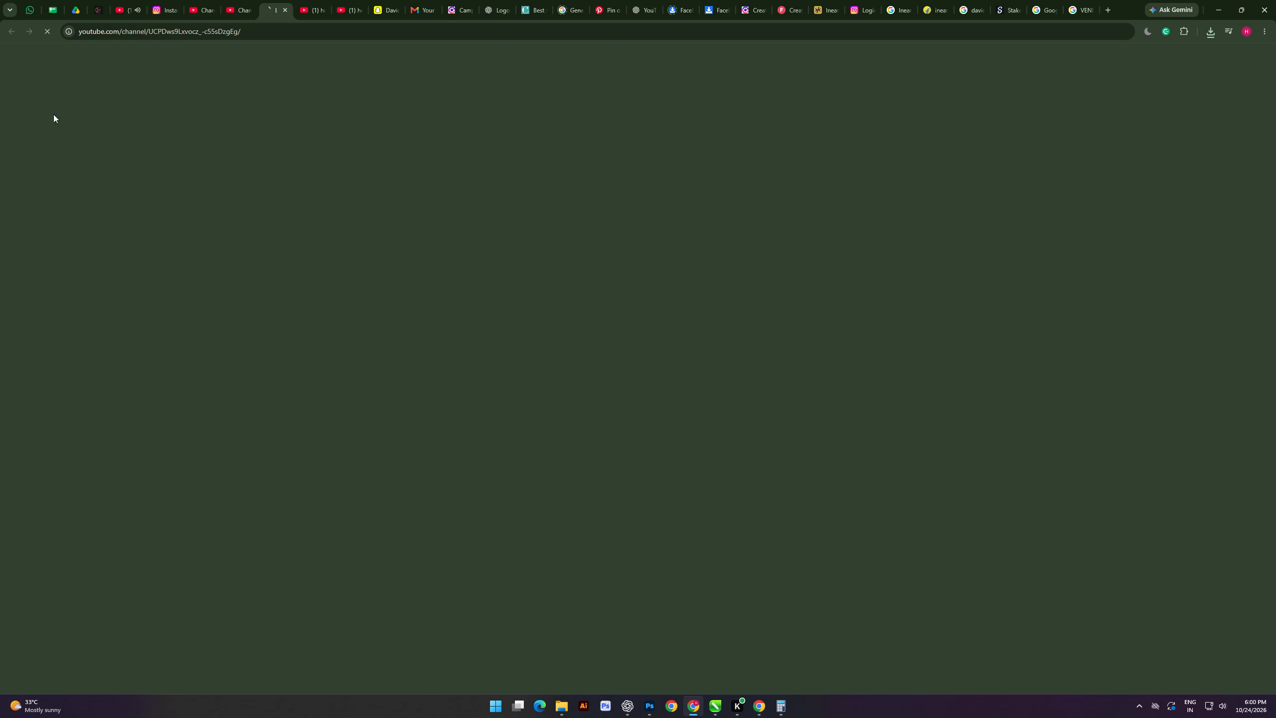
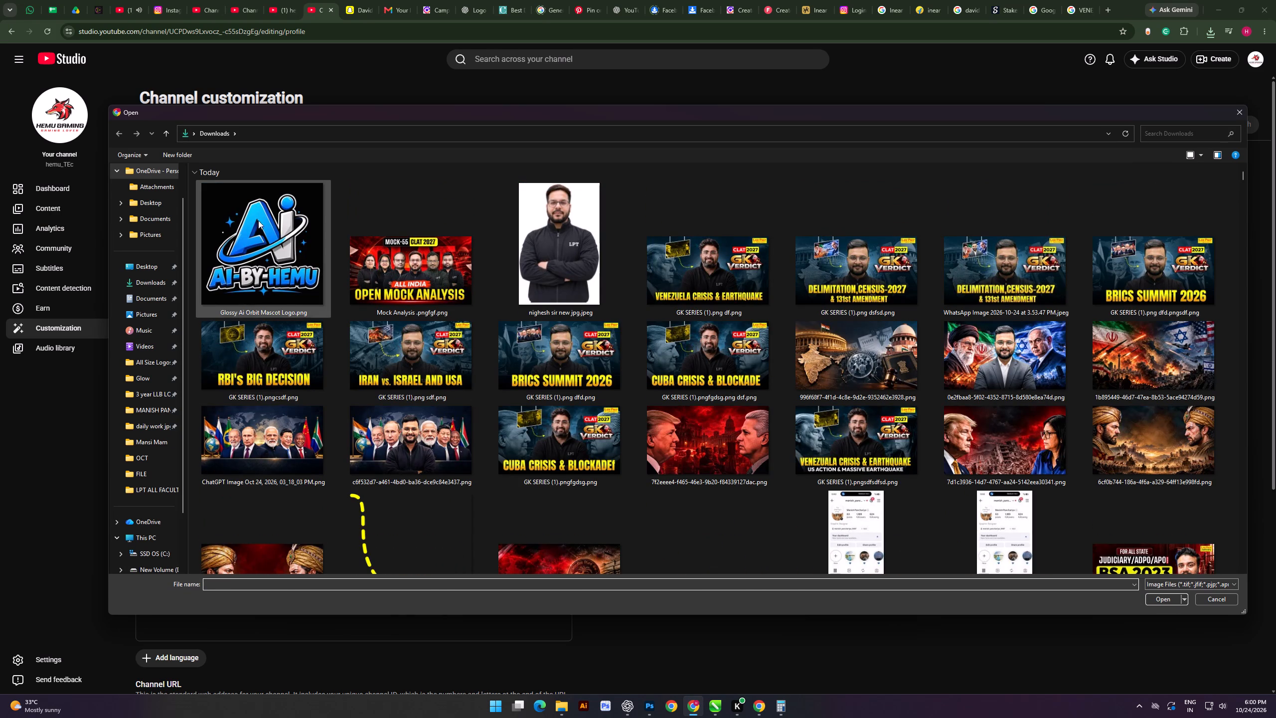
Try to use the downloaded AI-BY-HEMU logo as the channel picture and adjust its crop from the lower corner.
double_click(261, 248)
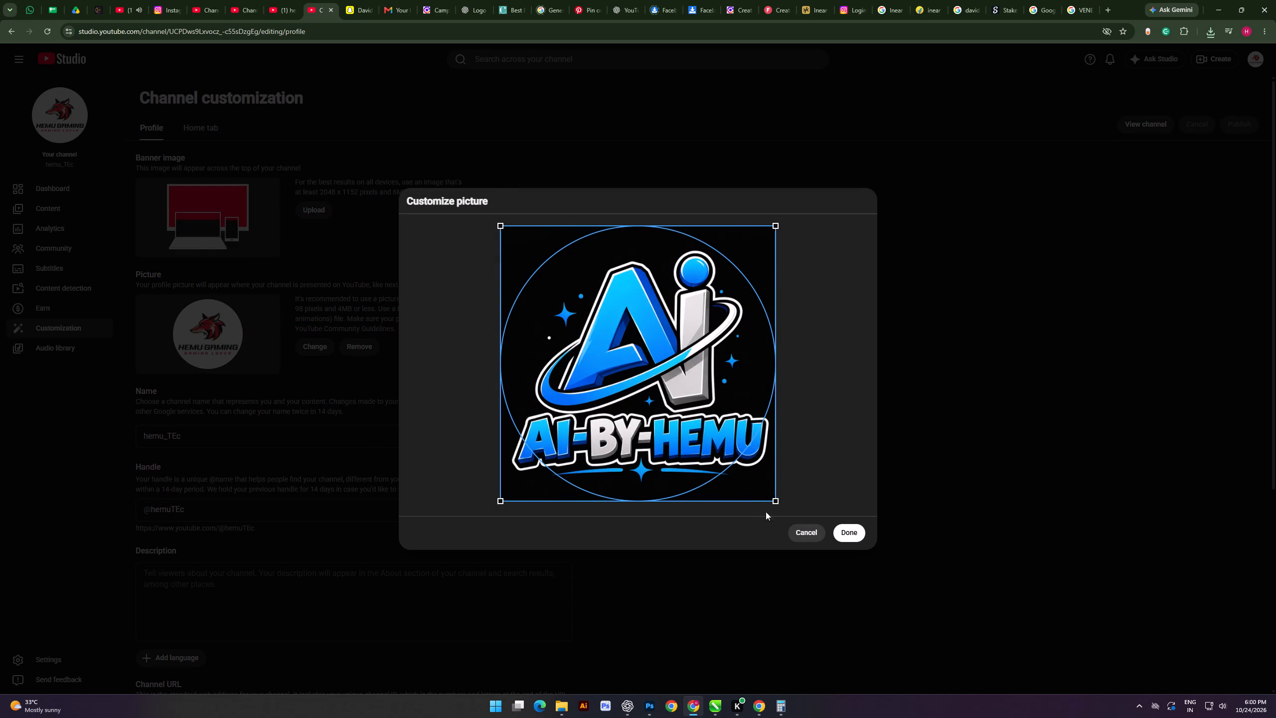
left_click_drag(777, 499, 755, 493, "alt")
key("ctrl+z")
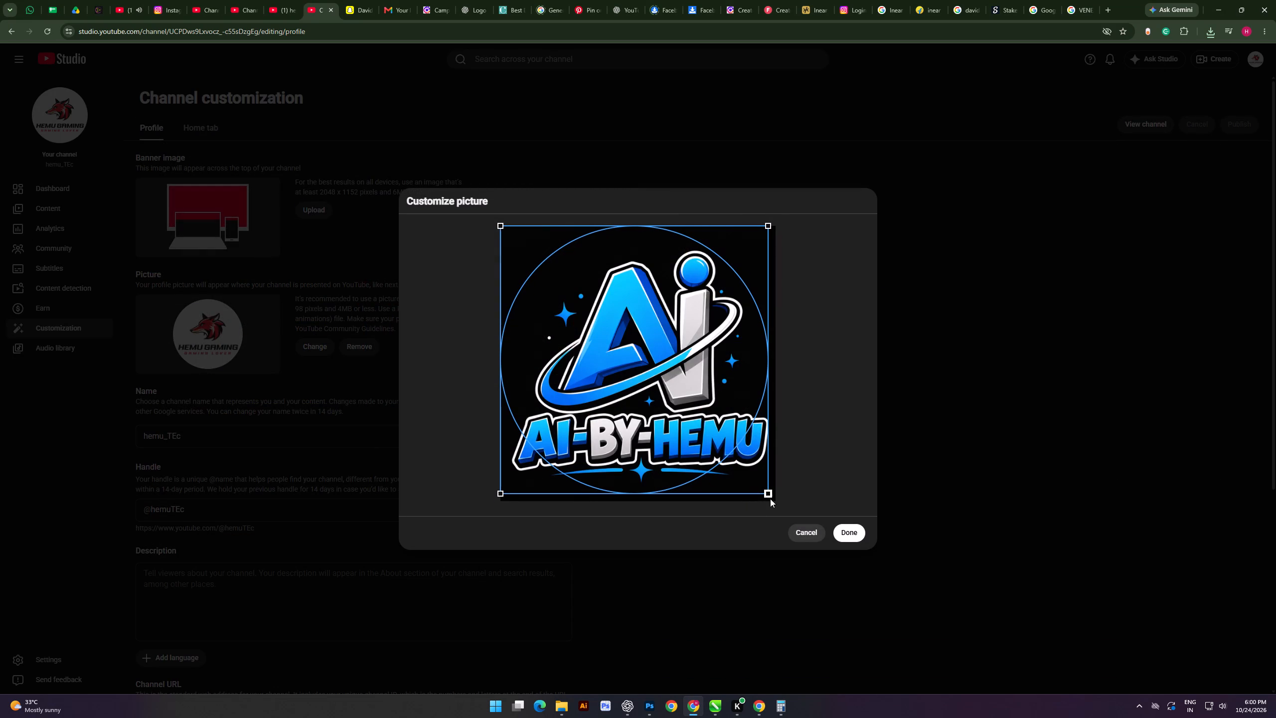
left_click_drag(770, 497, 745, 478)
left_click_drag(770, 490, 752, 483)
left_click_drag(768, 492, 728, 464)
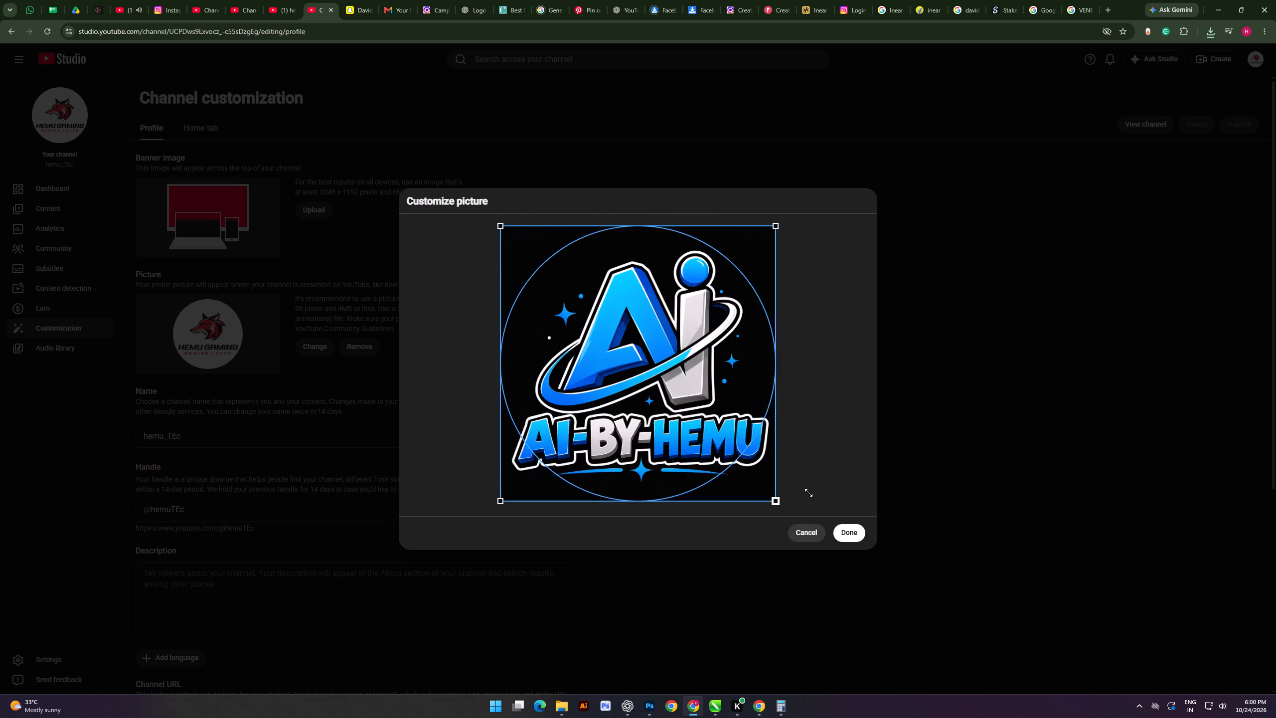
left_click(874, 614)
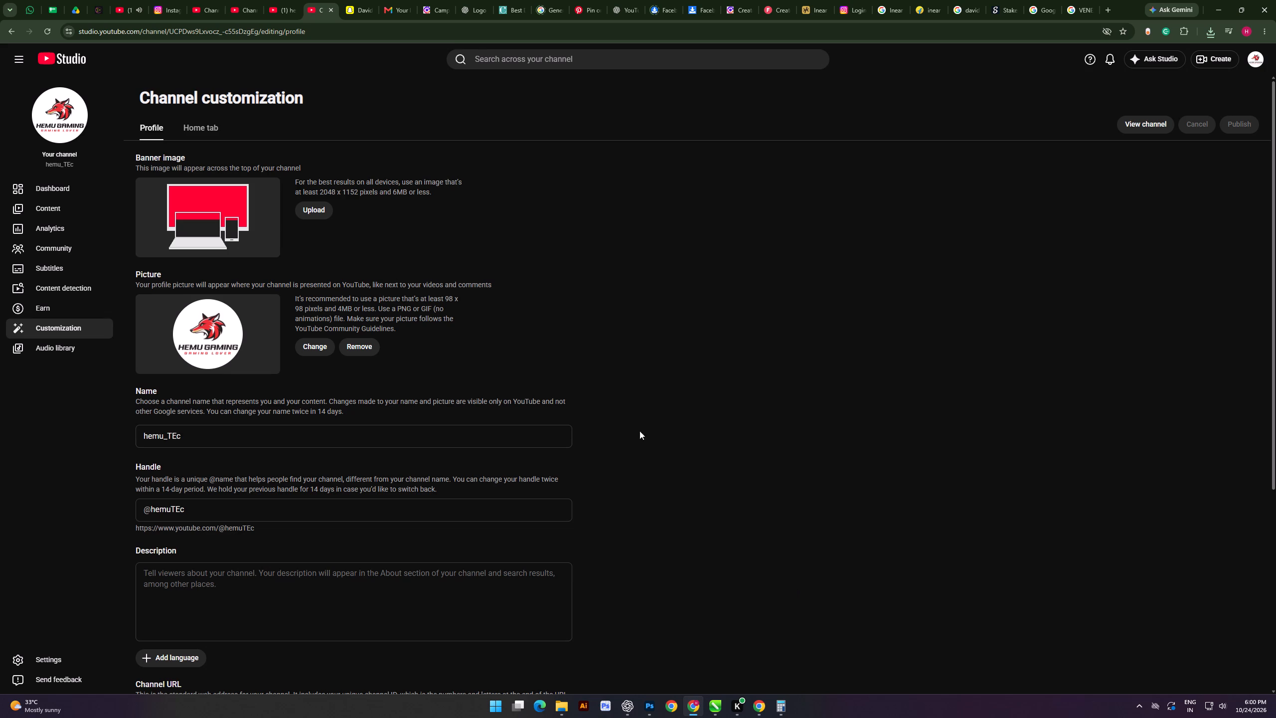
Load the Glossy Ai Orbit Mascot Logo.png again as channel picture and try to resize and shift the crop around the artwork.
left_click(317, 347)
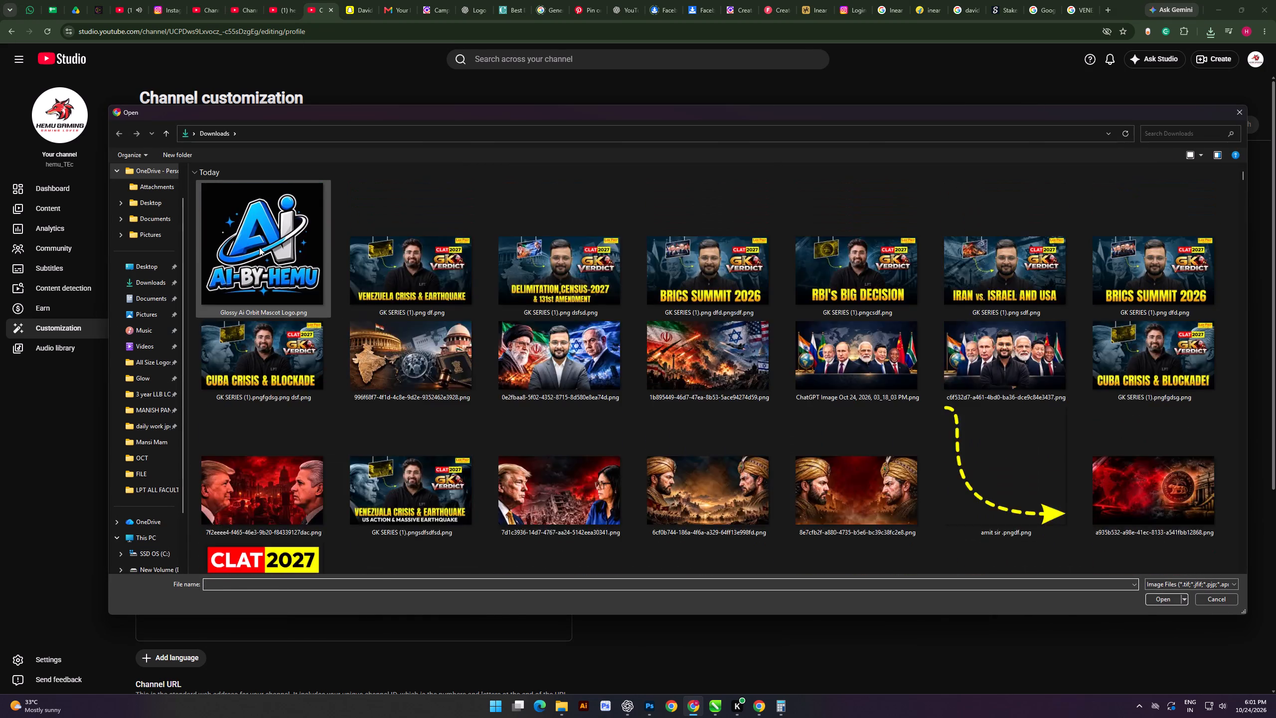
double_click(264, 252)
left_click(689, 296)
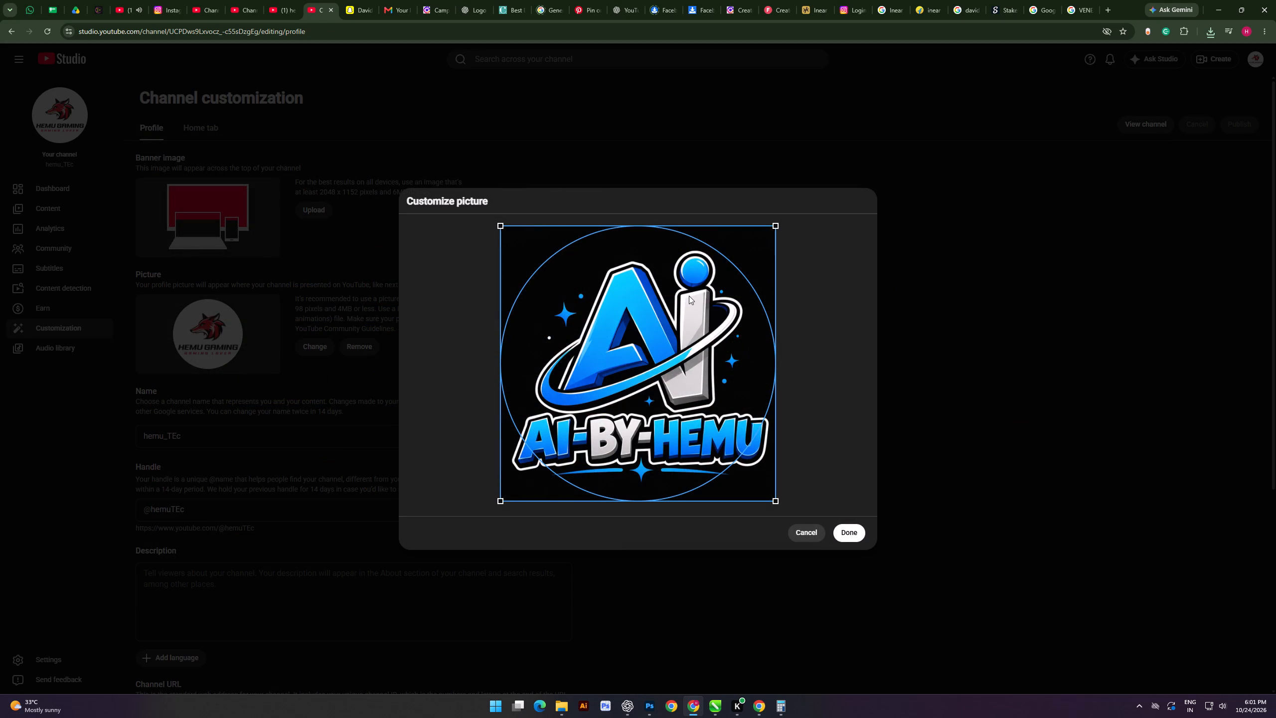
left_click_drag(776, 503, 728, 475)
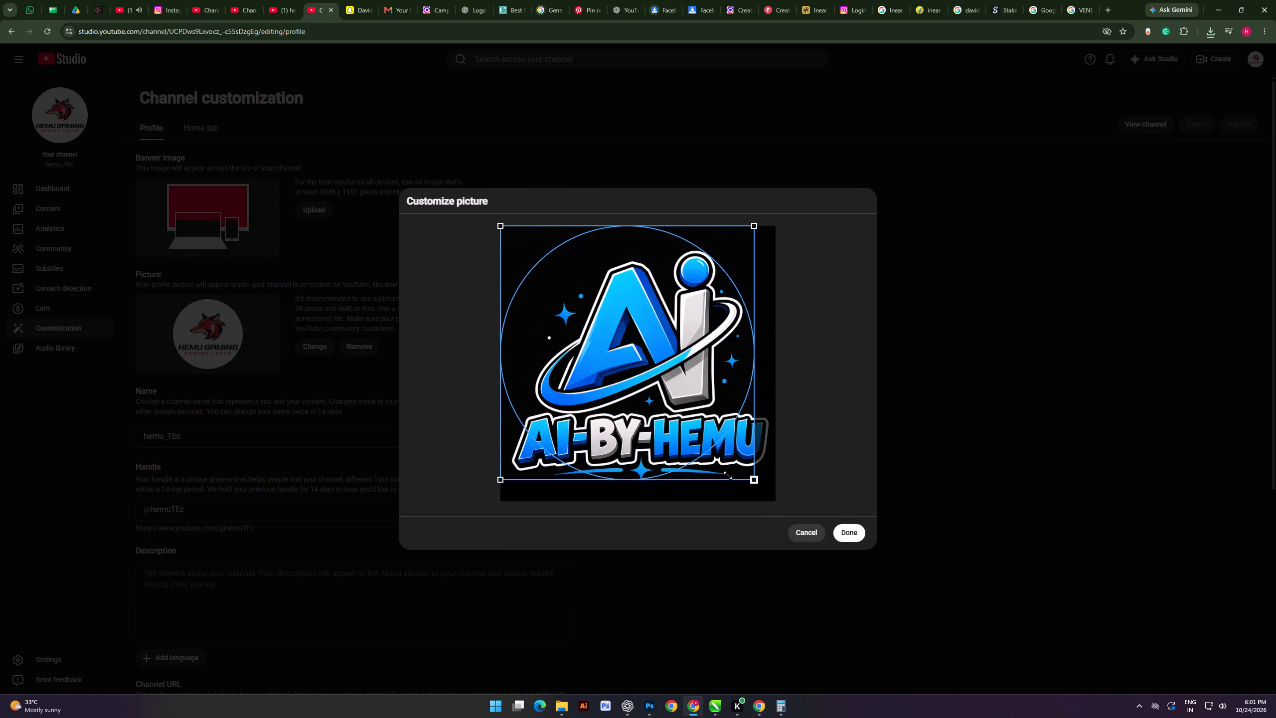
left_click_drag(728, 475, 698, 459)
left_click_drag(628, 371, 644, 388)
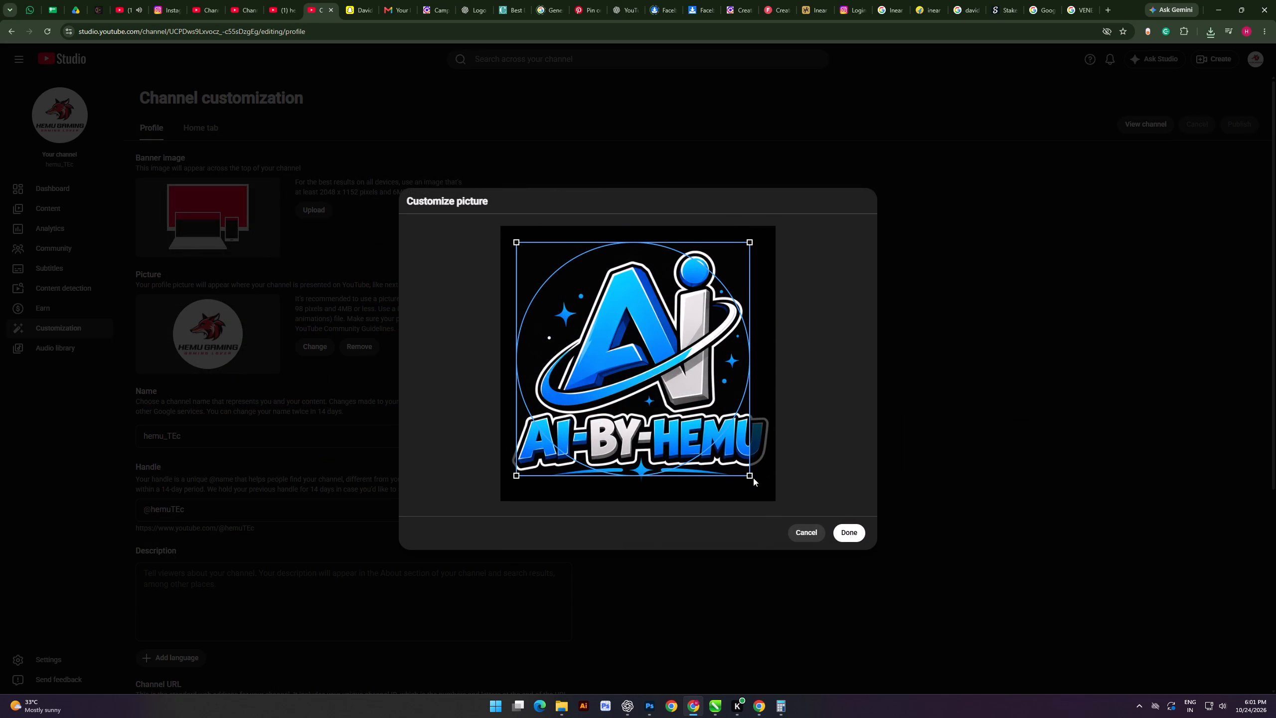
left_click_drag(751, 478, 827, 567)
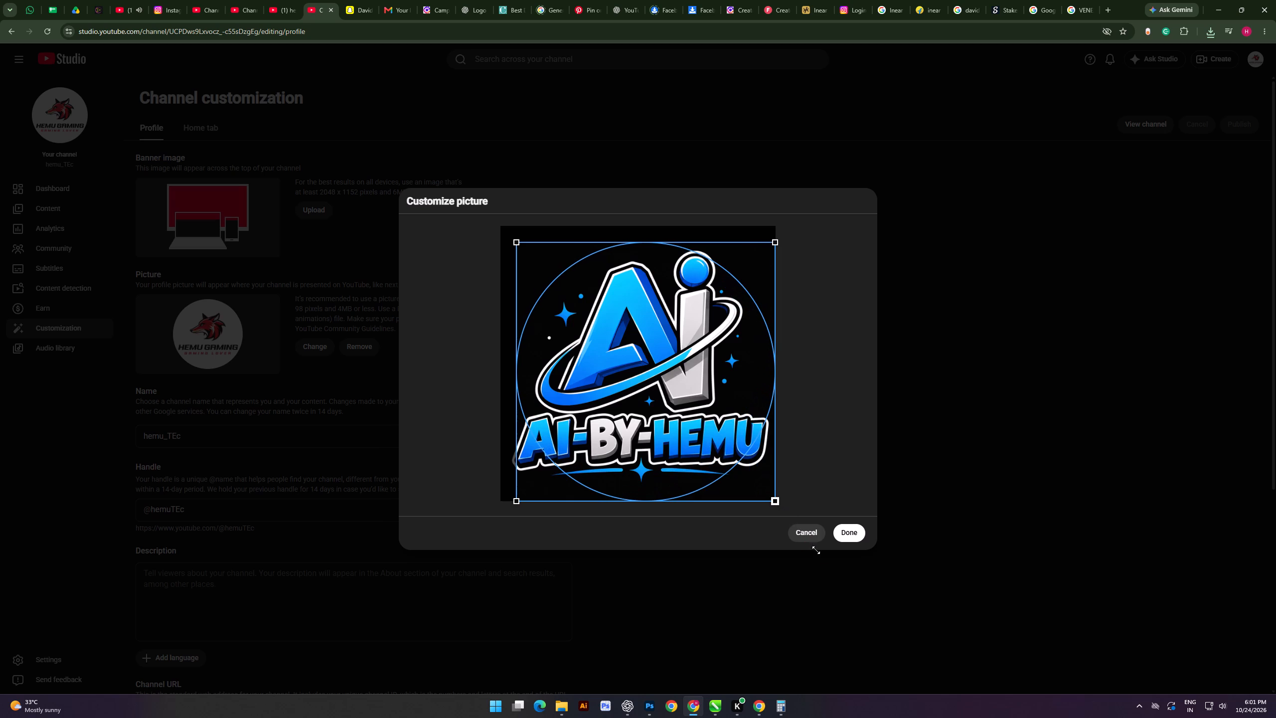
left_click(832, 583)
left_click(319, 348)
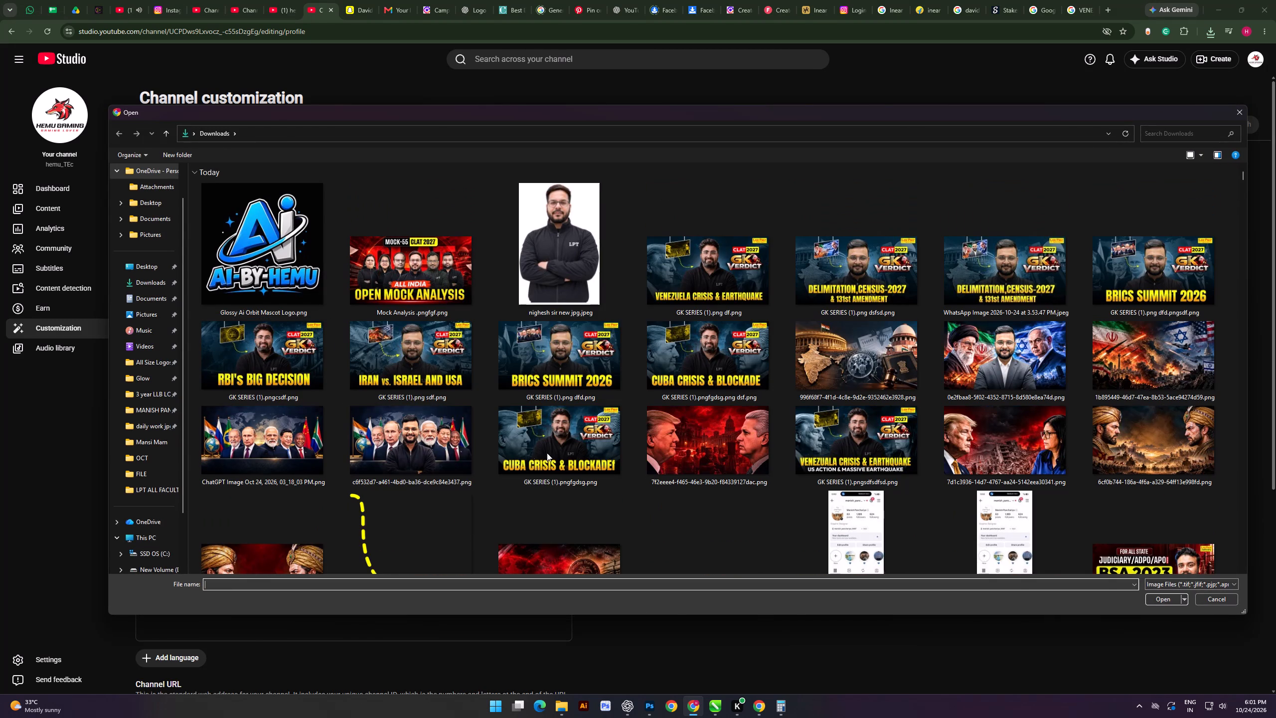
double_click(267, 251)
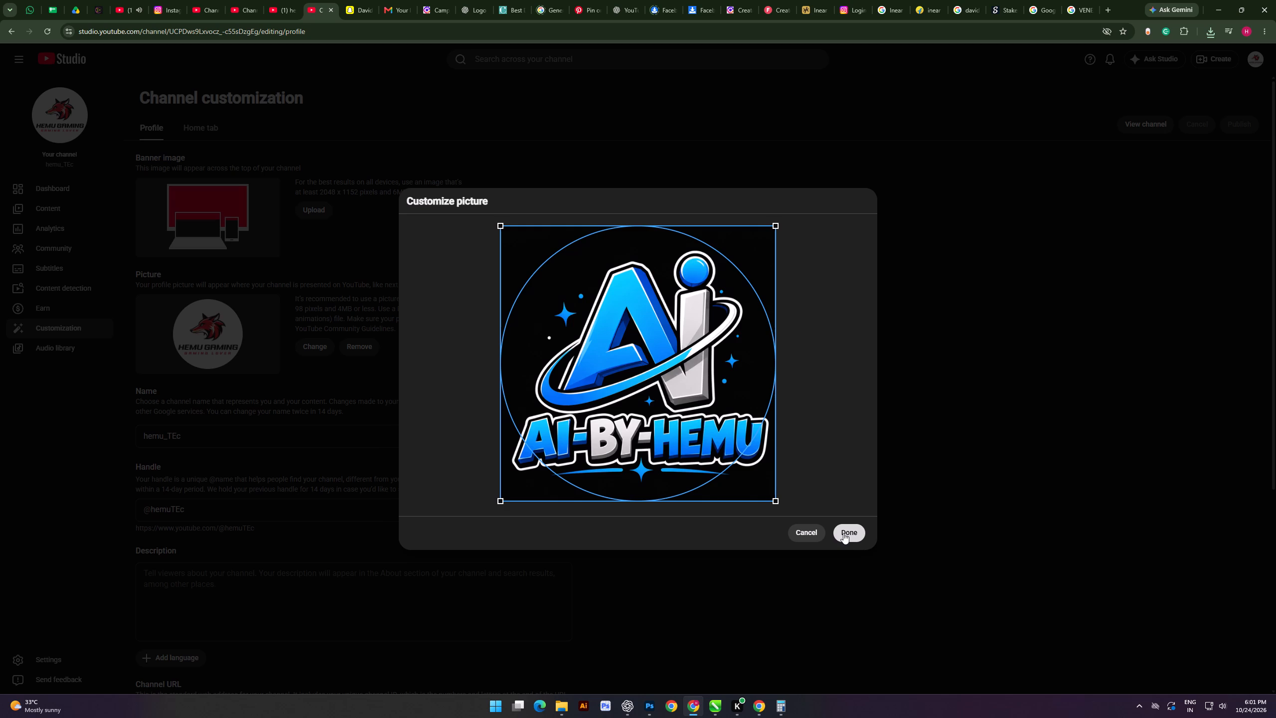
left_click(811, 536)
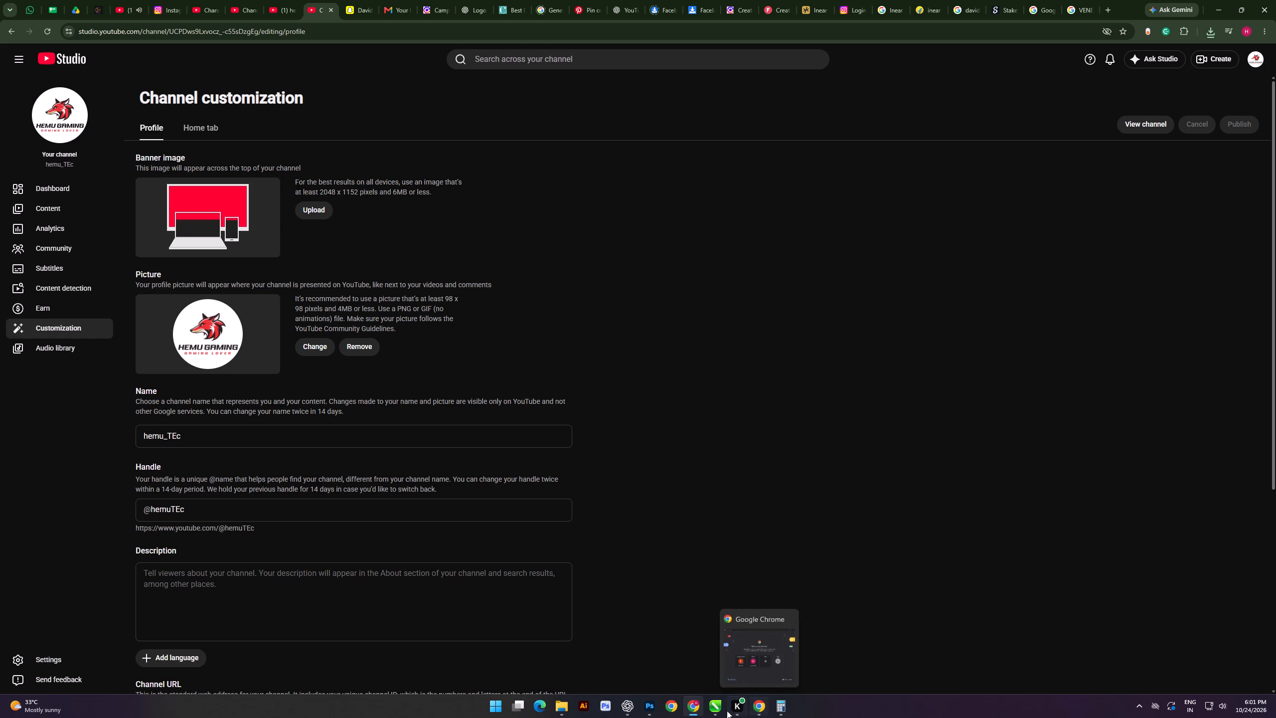
Switch to CorelDRAW and draw a circle about 8,142 px in diameter in the empty area below the Mock-55 thumbnail.
left_click(714, 711)
left_click_drag(529, 570, 531, 540)
scroll(623, 347, "down", 6)
scroll(621, 346, "up", 1)
scroll(621, 346, "down", 15)
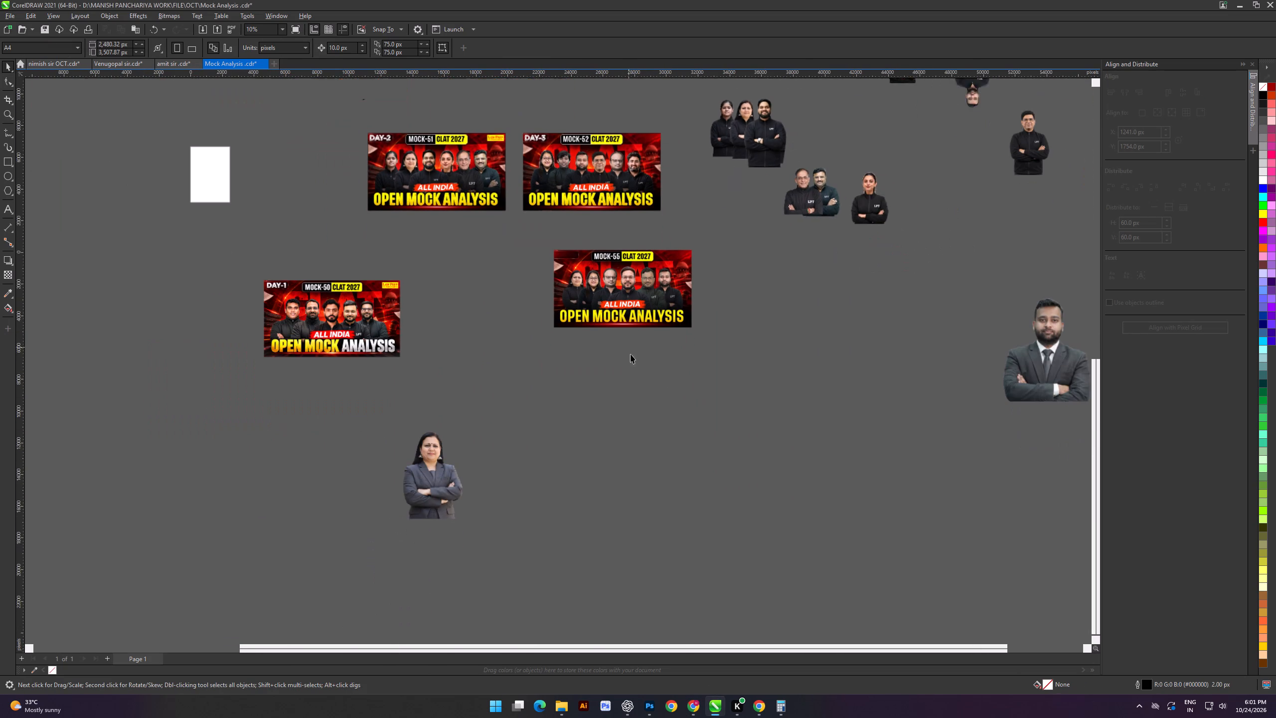
scroll(631, 354, "down", 6)
left_click(9, 174)
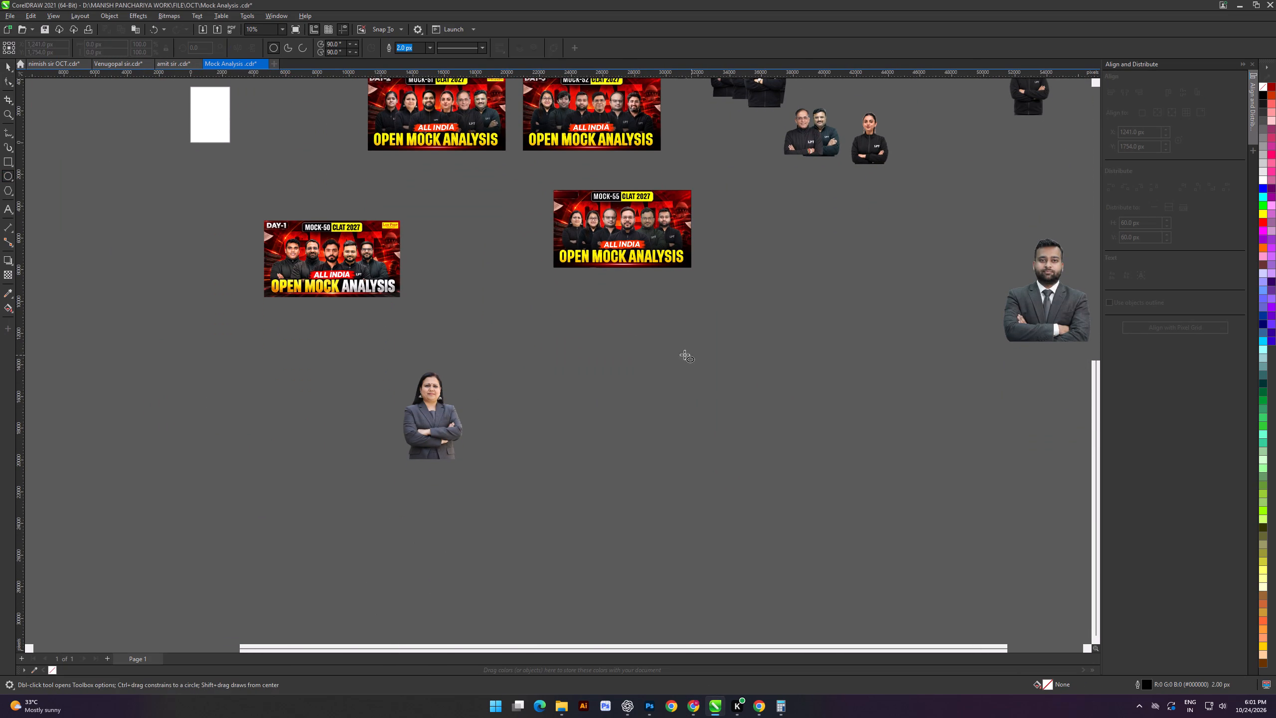
left_click_drag(683, 355, 809, 484, "ctrl")
left_click(4, 67)
left_click(667, 465)
Fill the new circle with yellow and remove its outline.
left_click(727, 433)
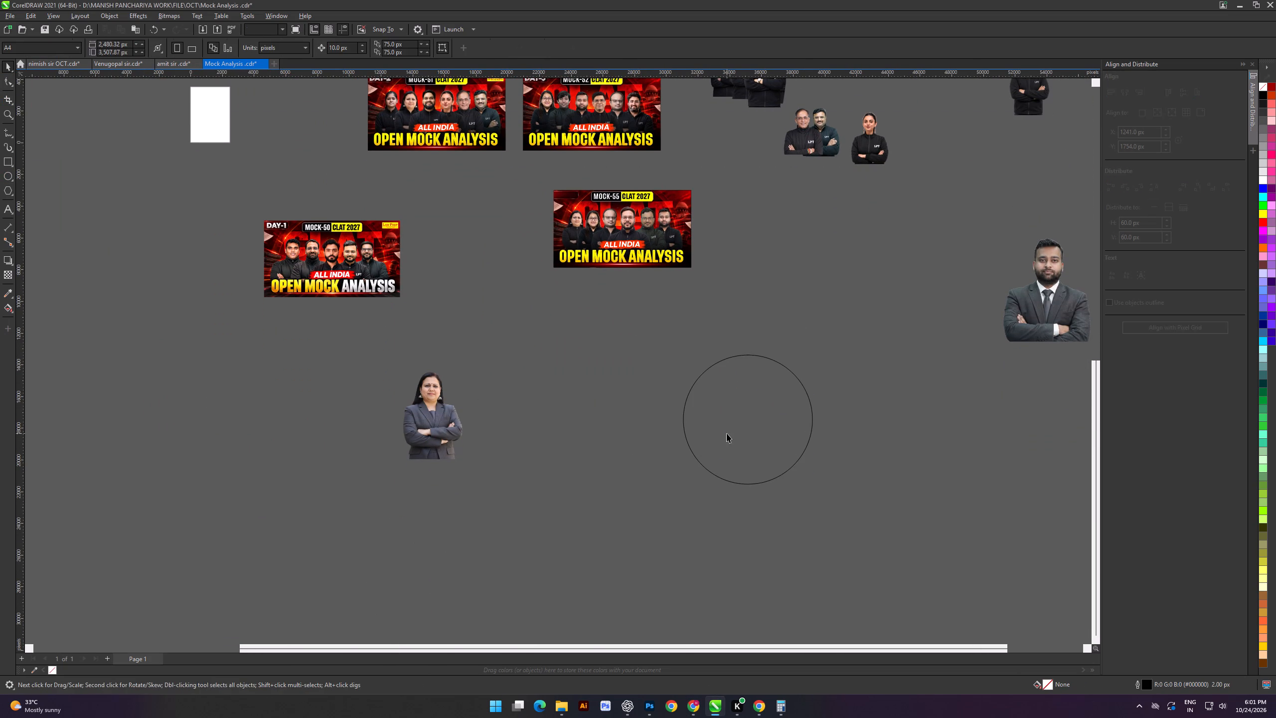
left_click(1261, 219)
left_click(1265, 215)
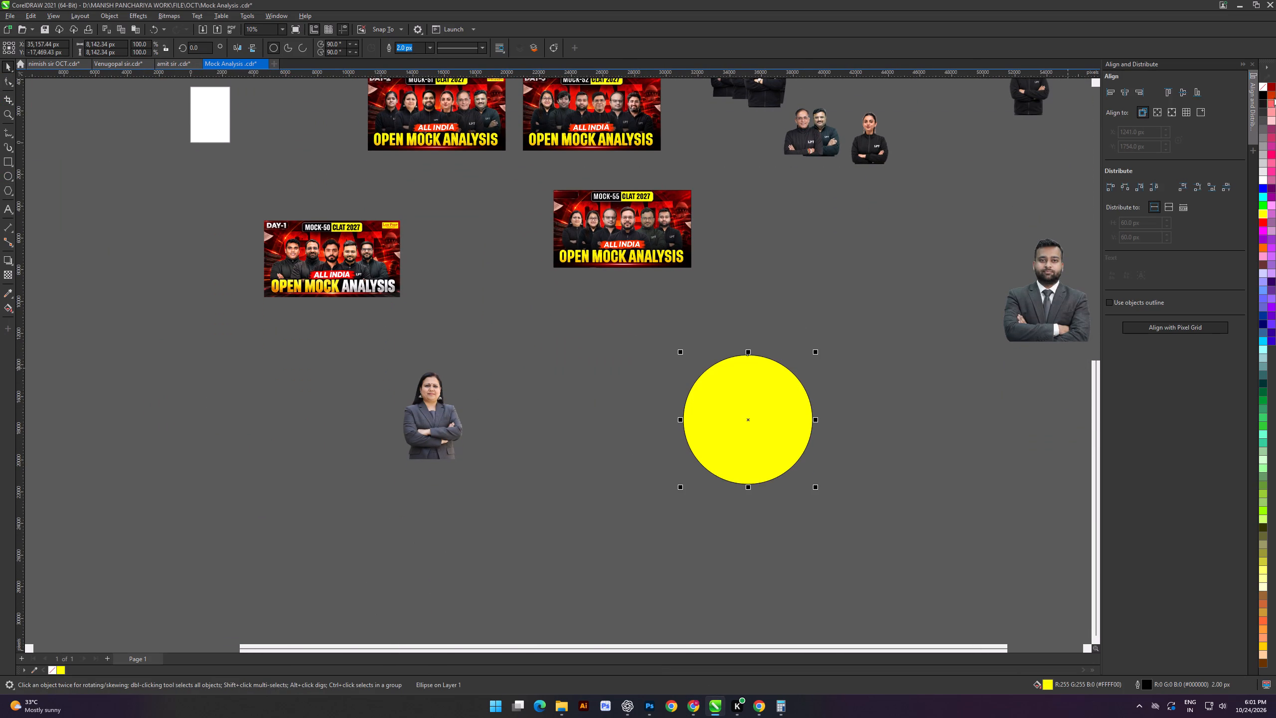
right_click(1263, 84)
left_click(1257, 86)
Import Glossy Ai Orbit Mascot Logo.png from Downloads and place it between the woman's photo and the yellow circle.
key("ctrl+i")
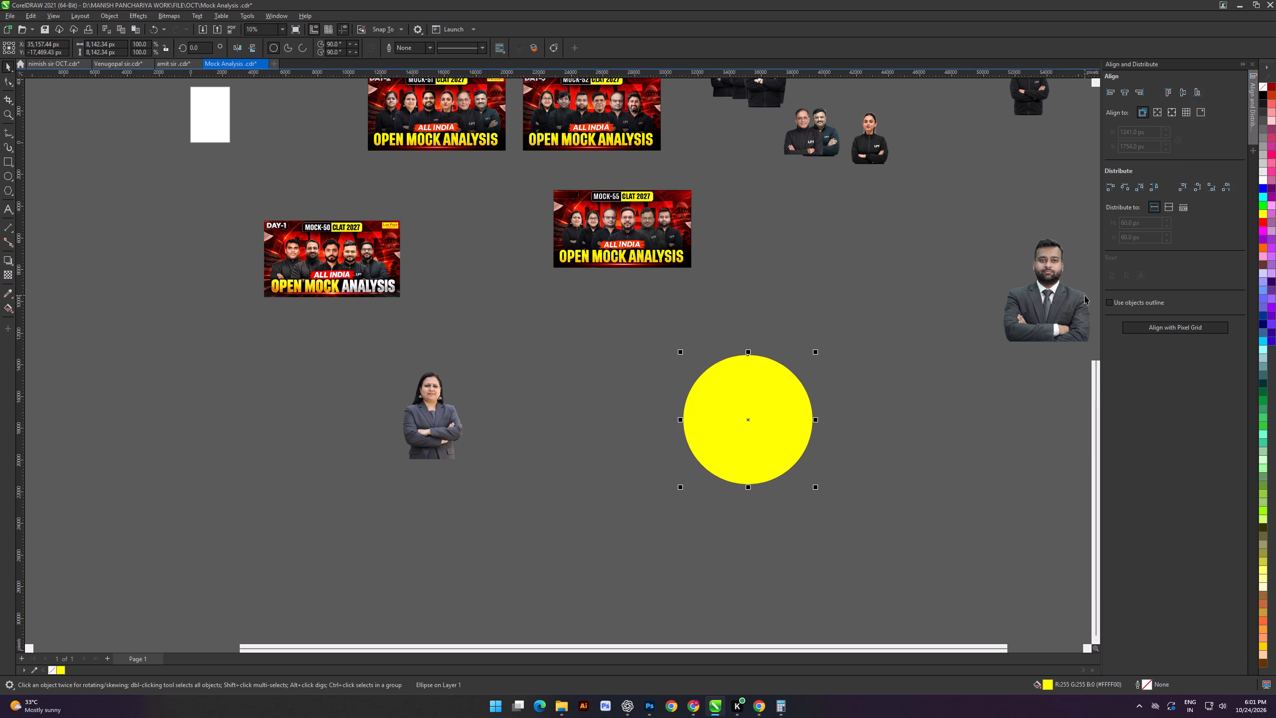
scroll(488, 378, "up", 5)
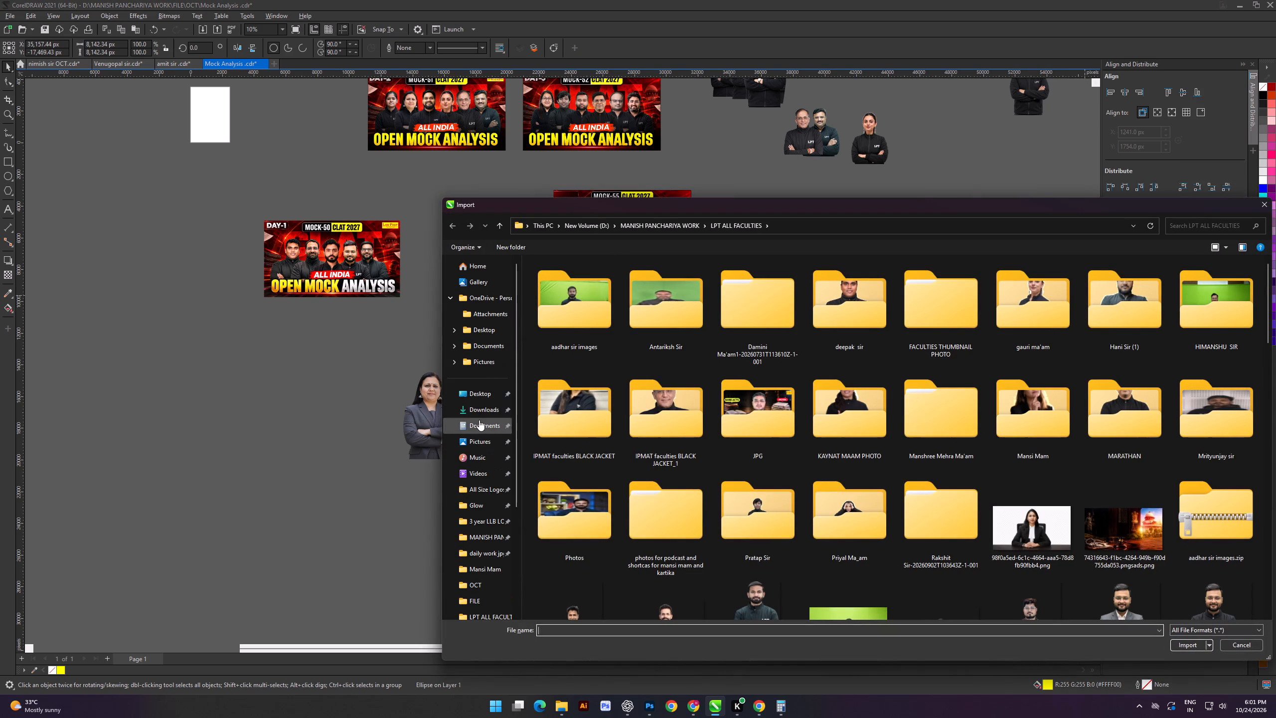
left_click(479, 419)
left_click(479, 404)
double_click(588, 336)
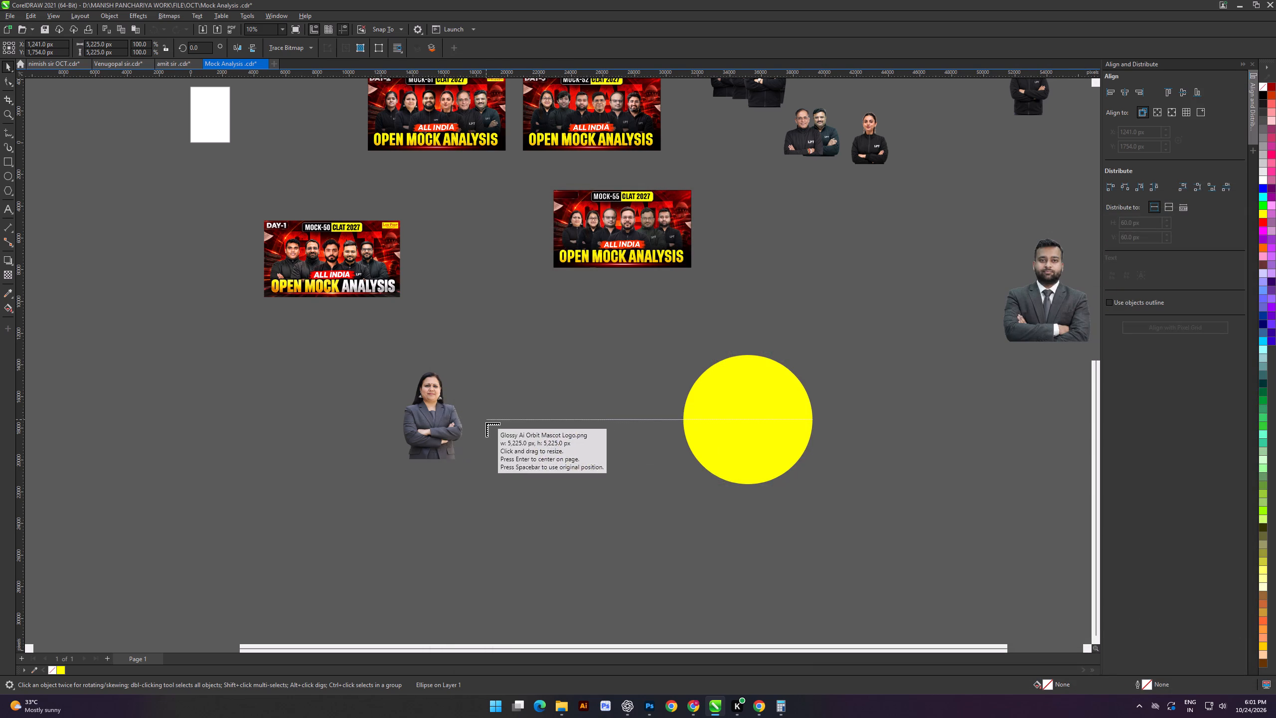
left_click_drag(490, 436, 617, 603)
PowerClip the logo inside the circle, scale it to about 5,495 px so it fits with a margin, and finish editing the contents.
key("d")
triple_click(739, 422)
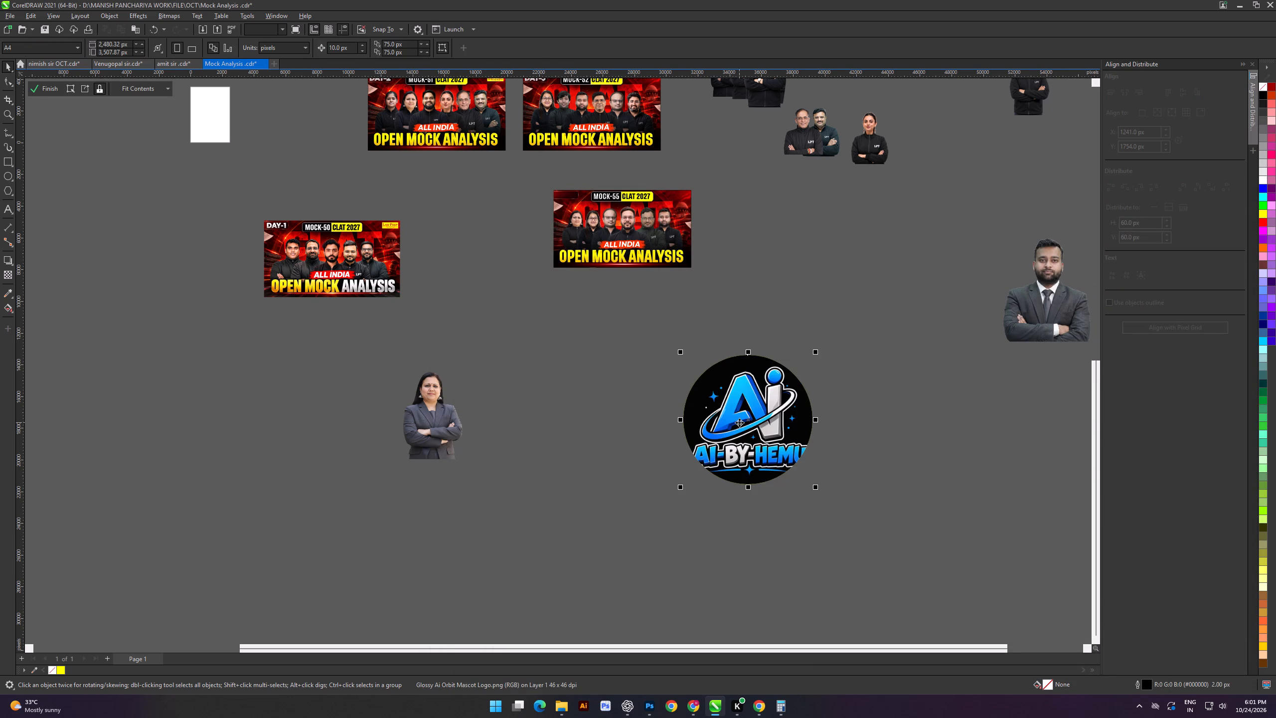
scroll(802, 421, "up", 7)
left_click_drag(839, 512, 826, 513, "shift")
left_click_drag(757, 436, 752, 433)
left_click_drag(757, 459, 763, 455)
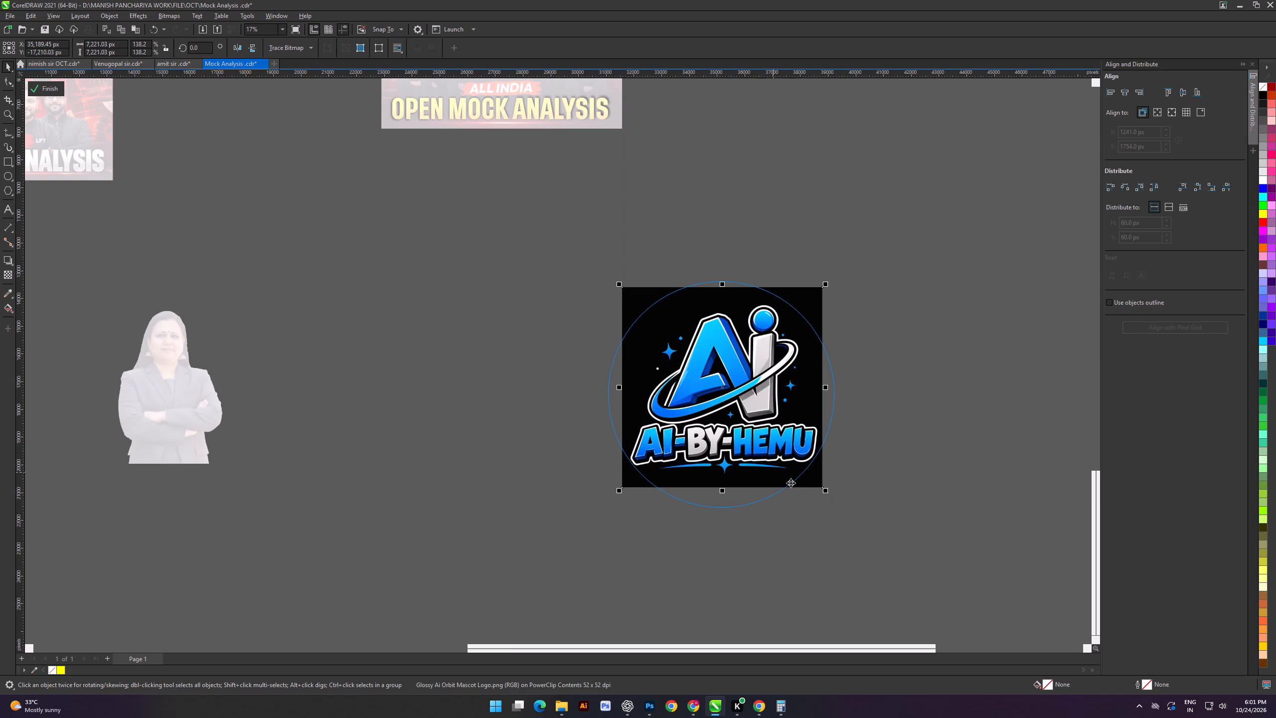
left_click_drag(827, 491, 812, 491, "shift")
left_click(764, 423)
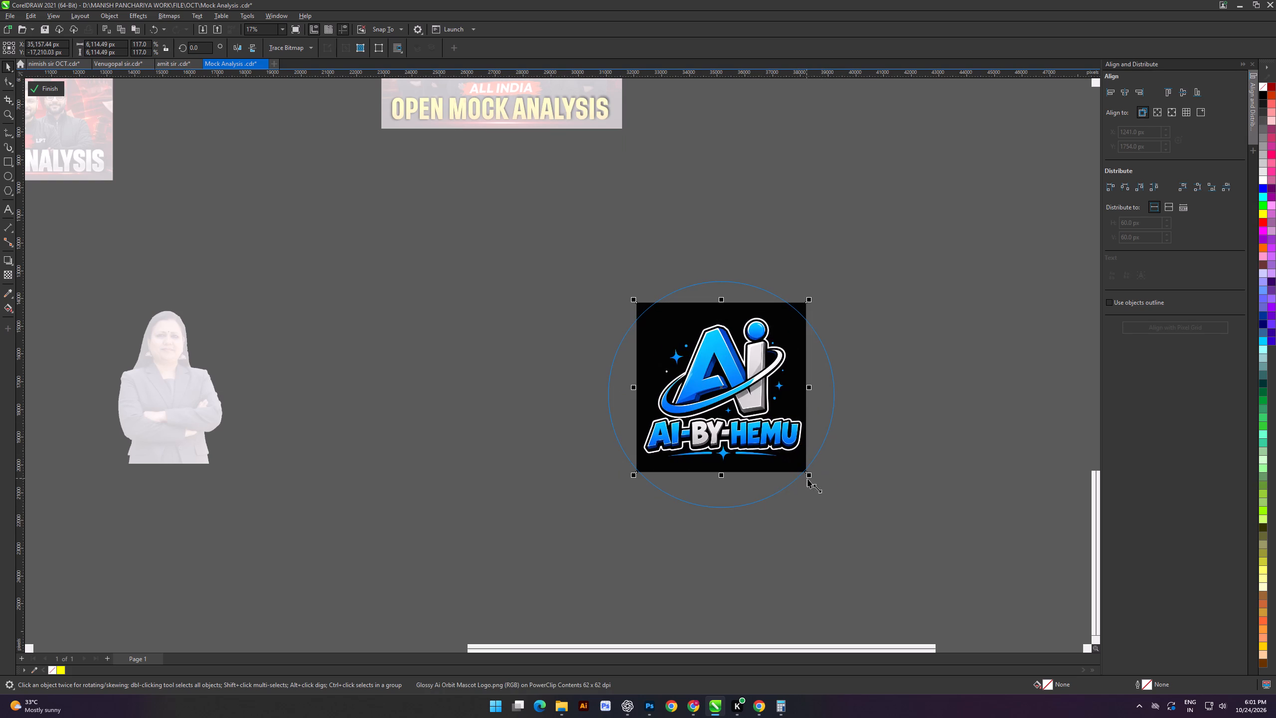
left_click_drag(810, 478, 801, 477, "shift")
left_click(544, 421)
left_click(726, 410)
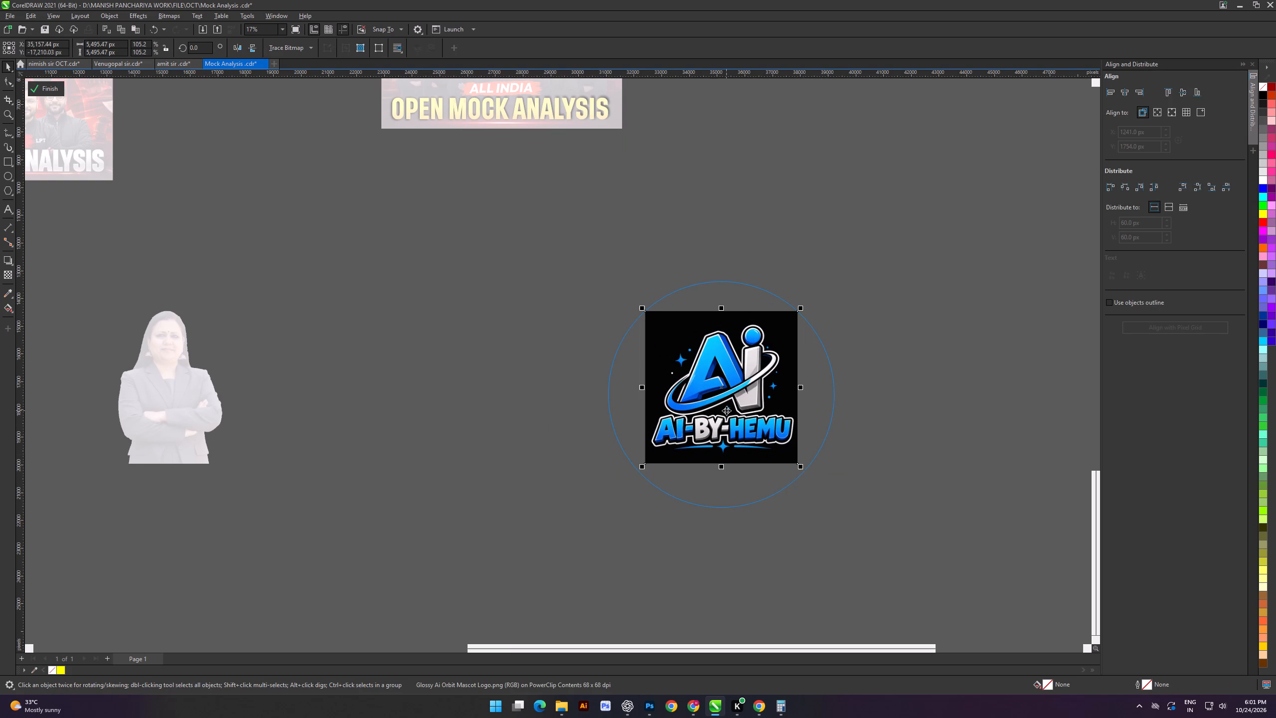
scroll(751, 407, "up", 1)
left_click(39, 88)
left_click(277, 231)
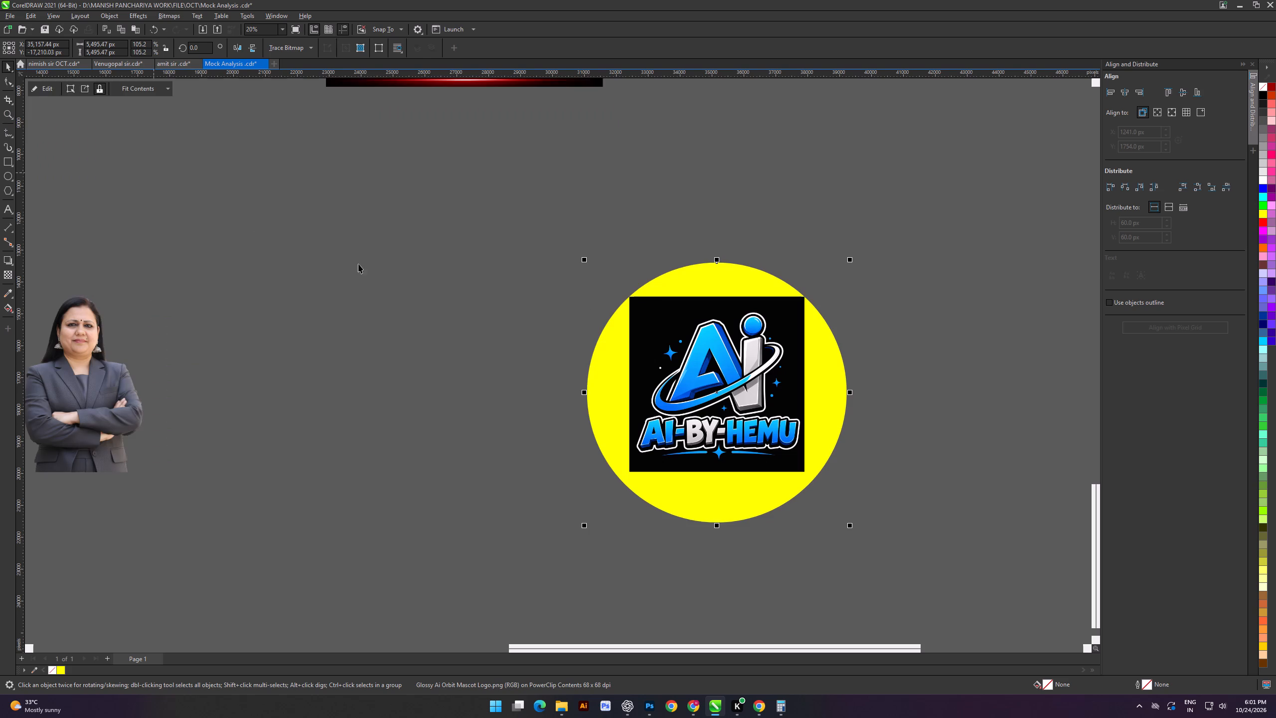
Fill the circle with the black sampled from the logo's background.
left_click(11, 292)
double_click(654, 311)
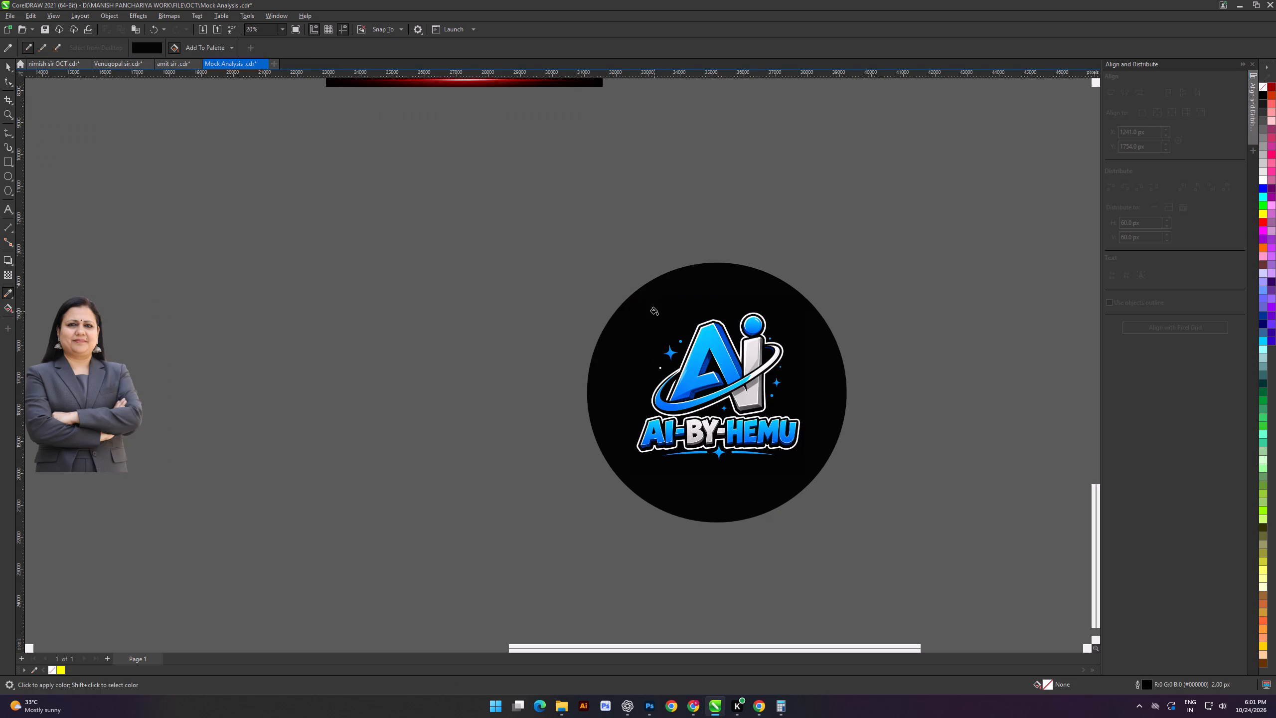
left_click(8, 70)
left_click(354, 267)
Export only the circular logo as a PNG to Downloads, adding SDFSD to the file name.
left_click_drag(497, 216, 956, 585)
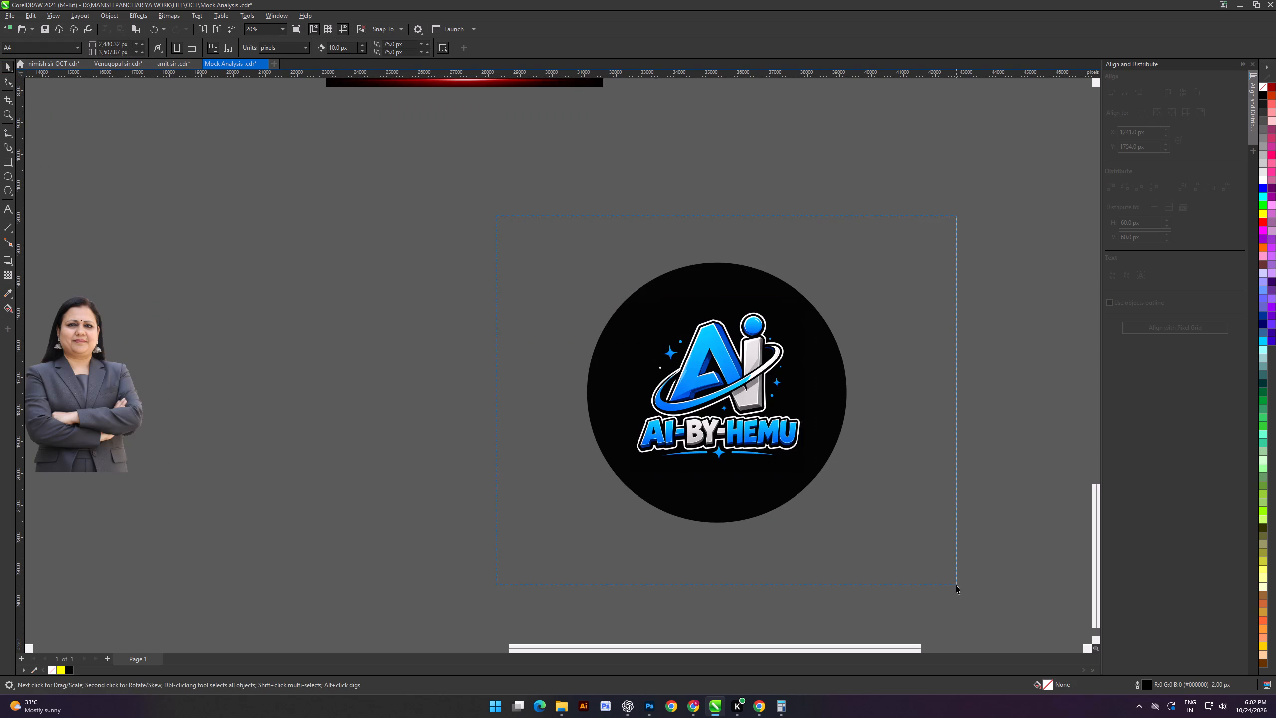
left_click_drag(956, 585, 957, 585)
key("ctrl+e")
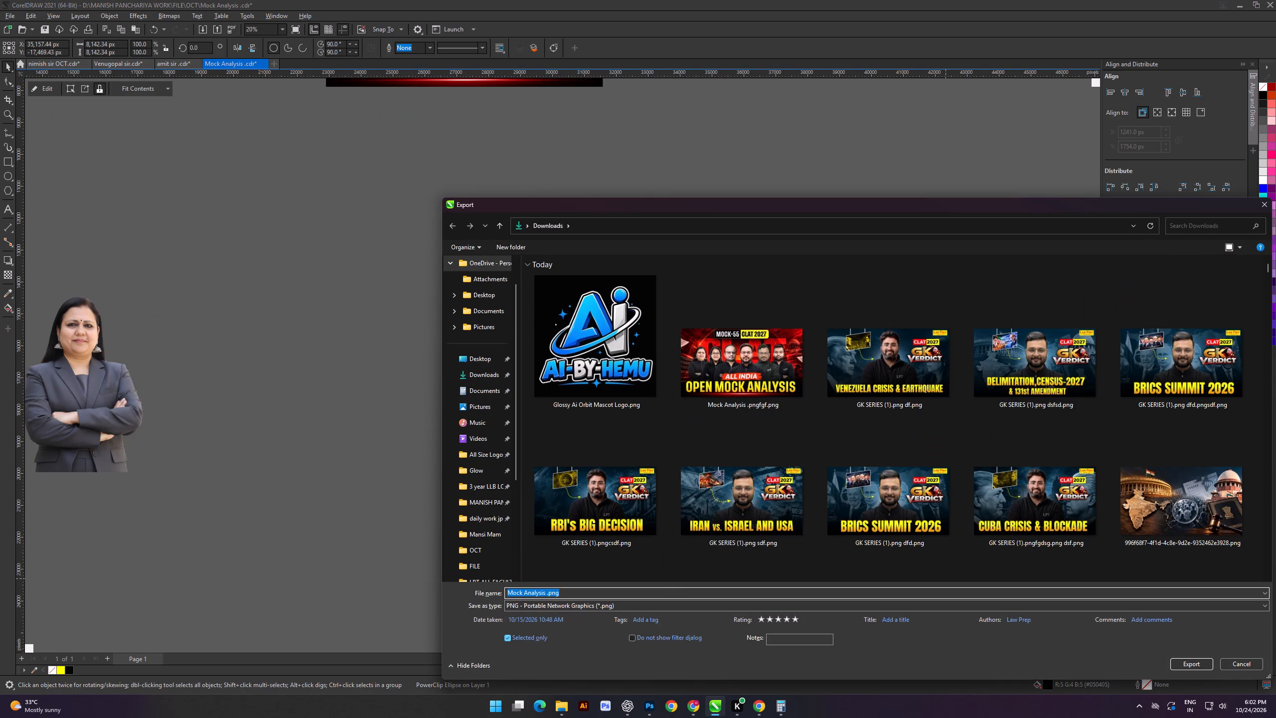
left_click(682, 590)
type("SDFSD")
key("Return")
key("Return")
Switch to the channel customization page in Chrome and set the exported circular logo as the channel picture, keeping the full crop.
left_click(694, 717)
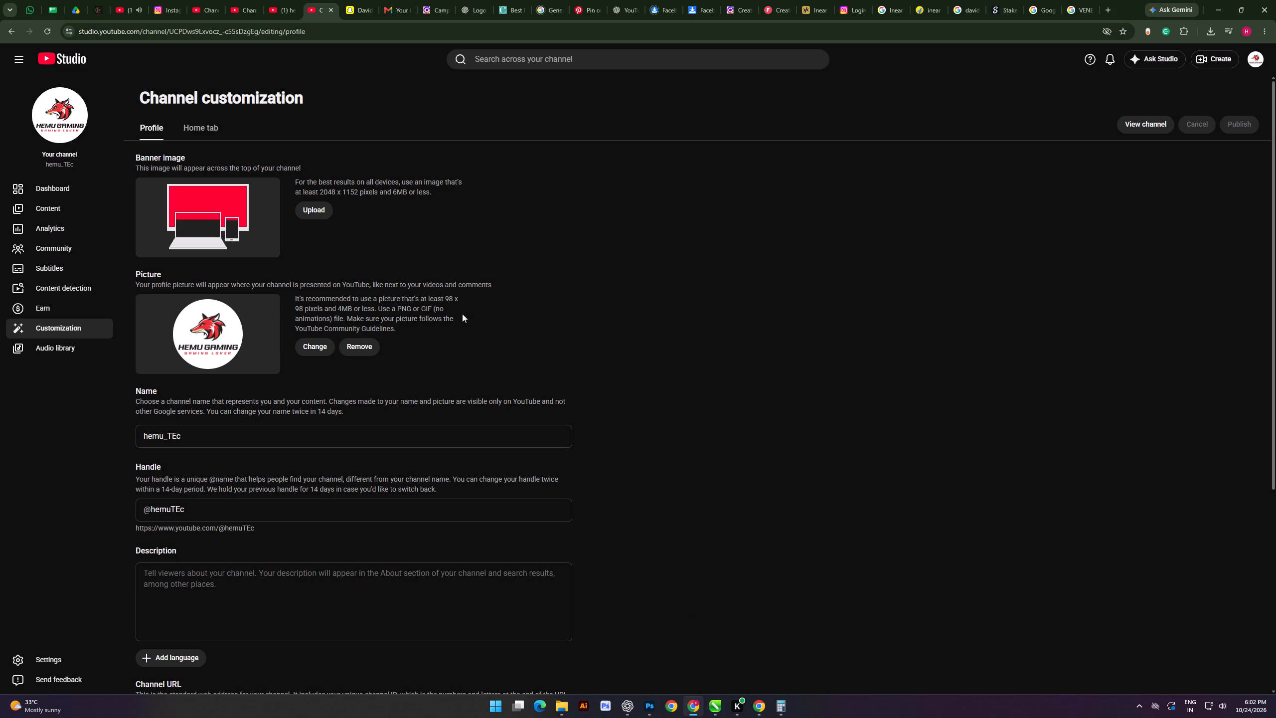
left_click(309, 351)
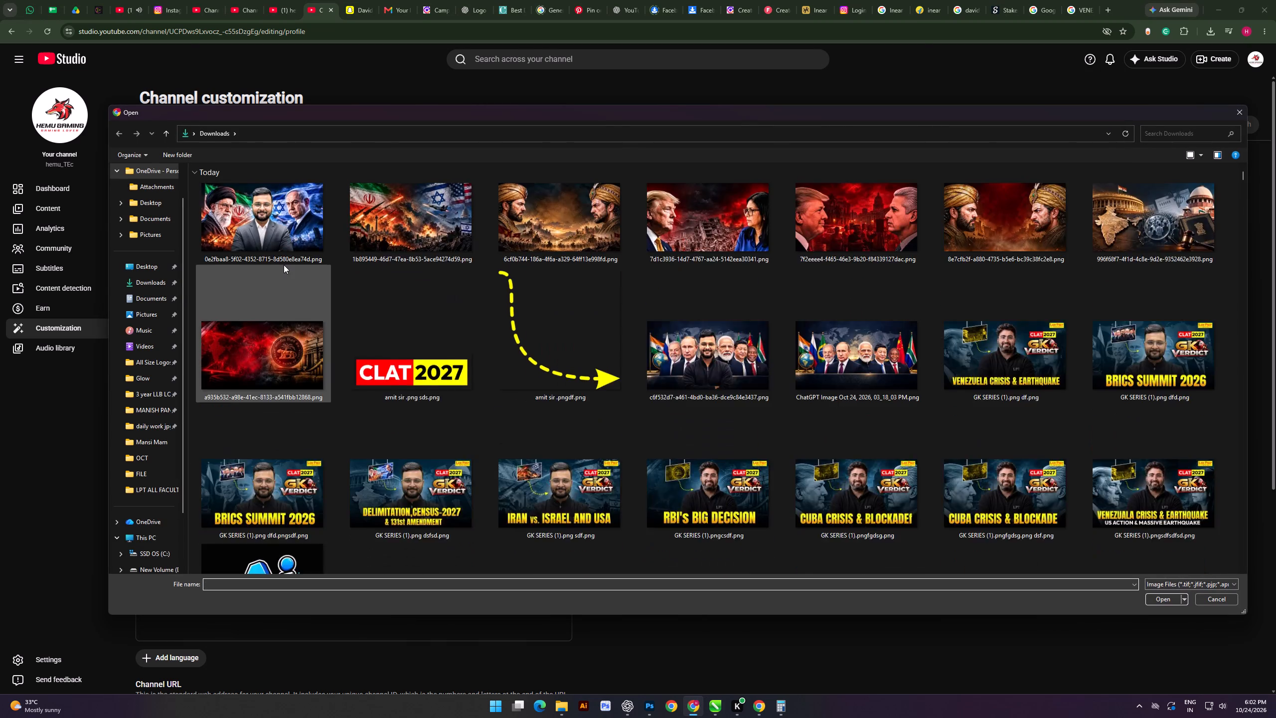
left_click(156, 287)
left_click(158, 297)
left_click(155, 280)
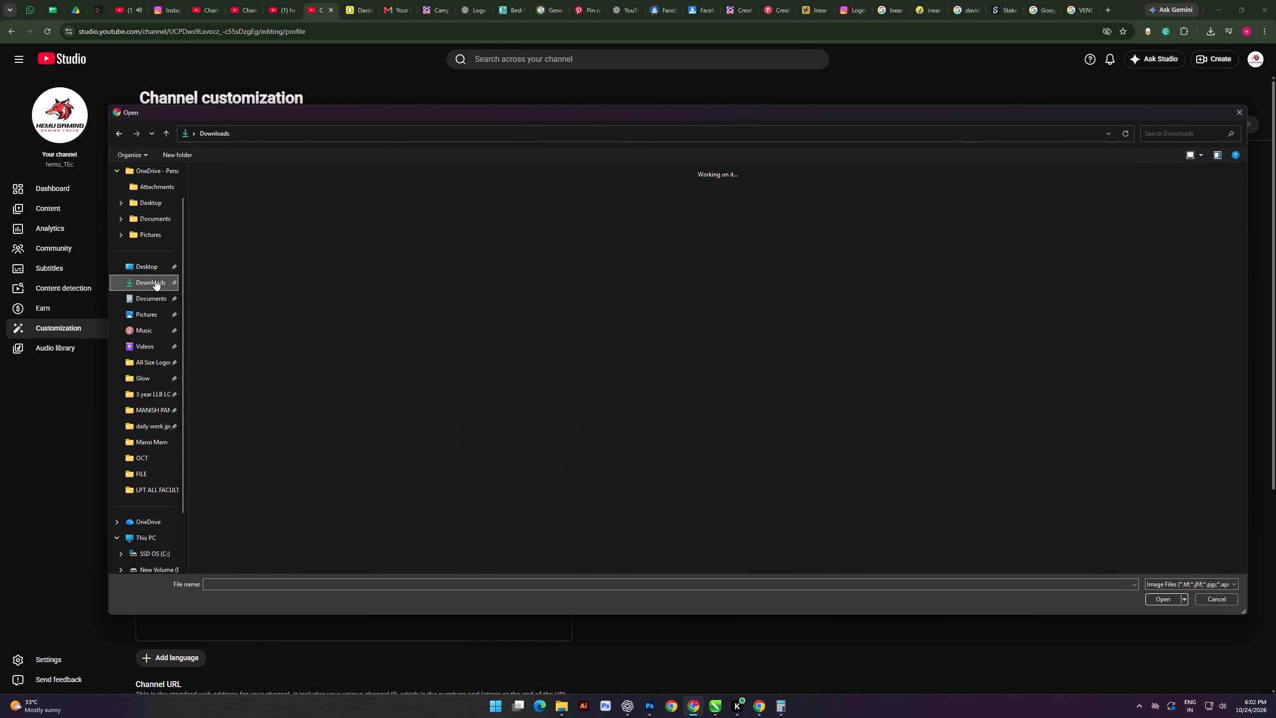
double_click(263, 273)
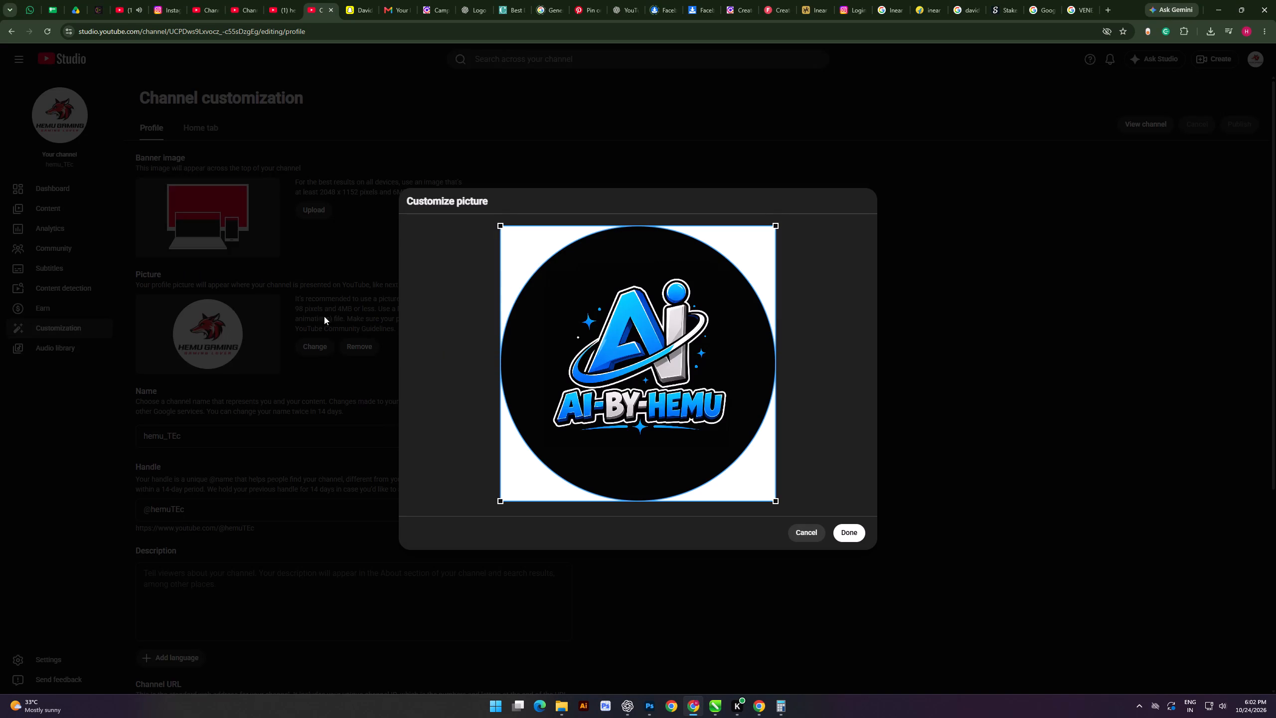
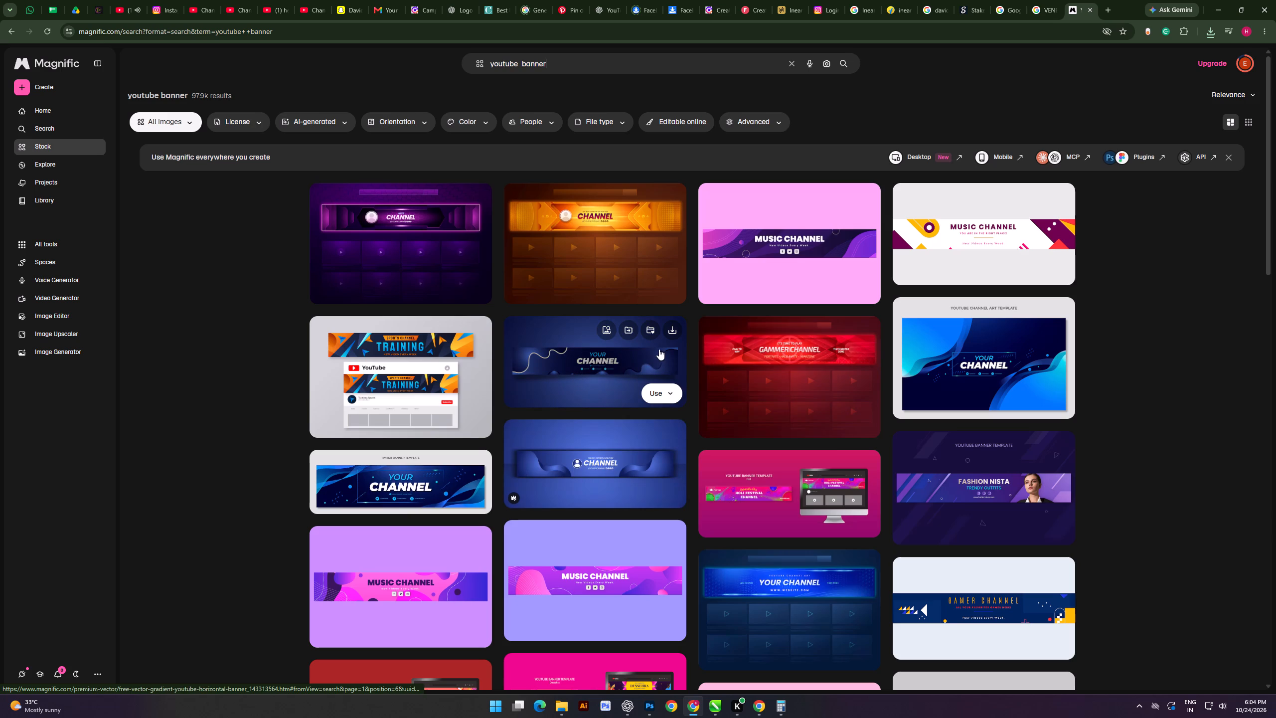
Download the dark blue wavy "Your Channel" banner template and extract its zip in the Downloads folder.
left_click(672, 334)
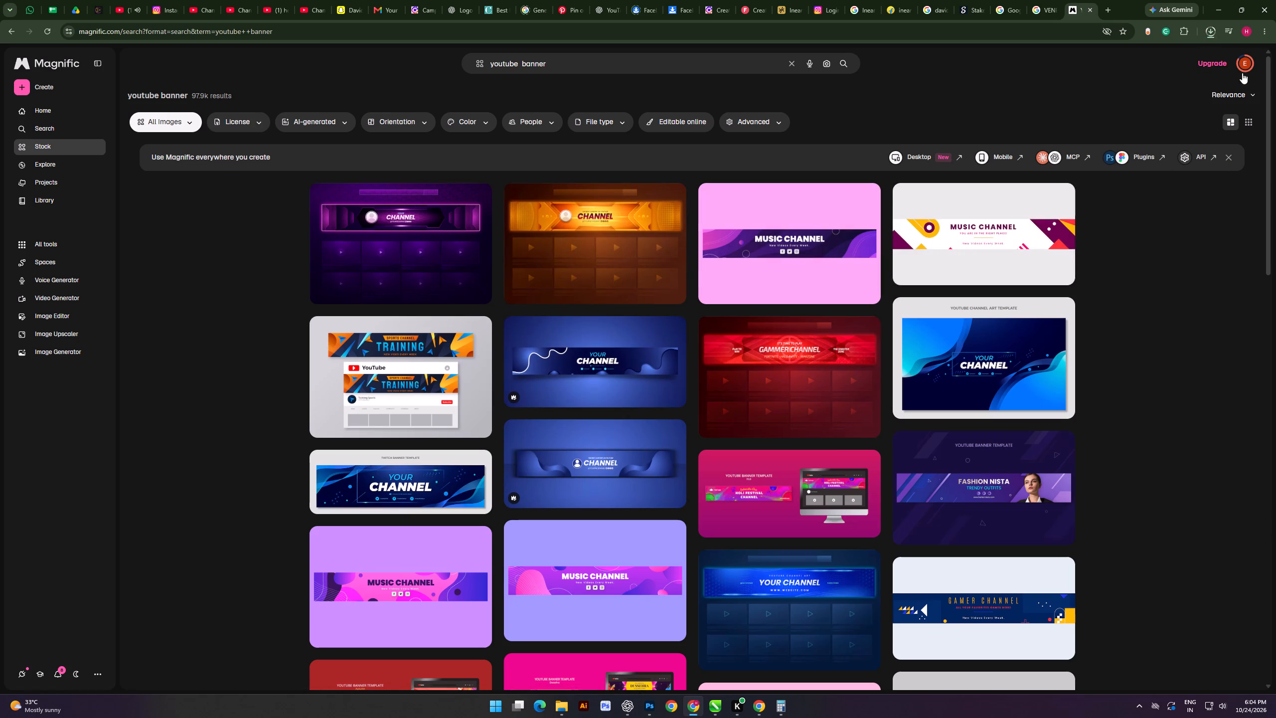
left_click(1174, 52)
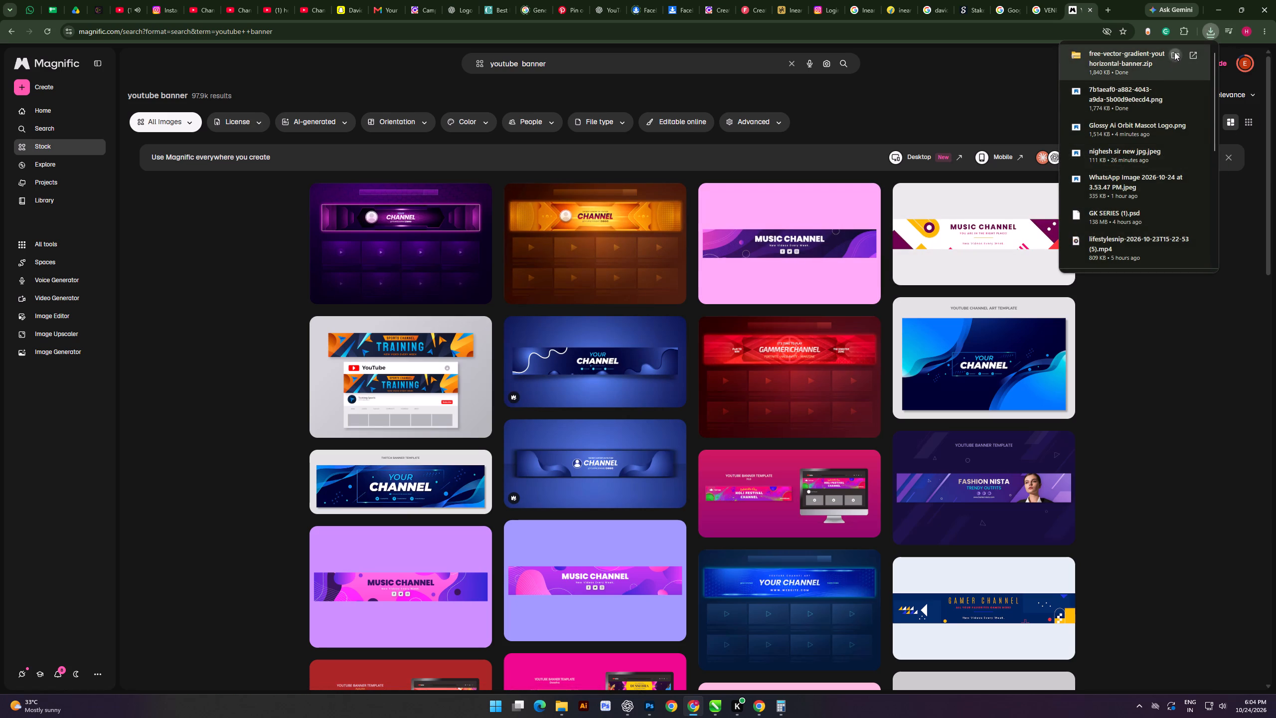
right_click(210, 154)
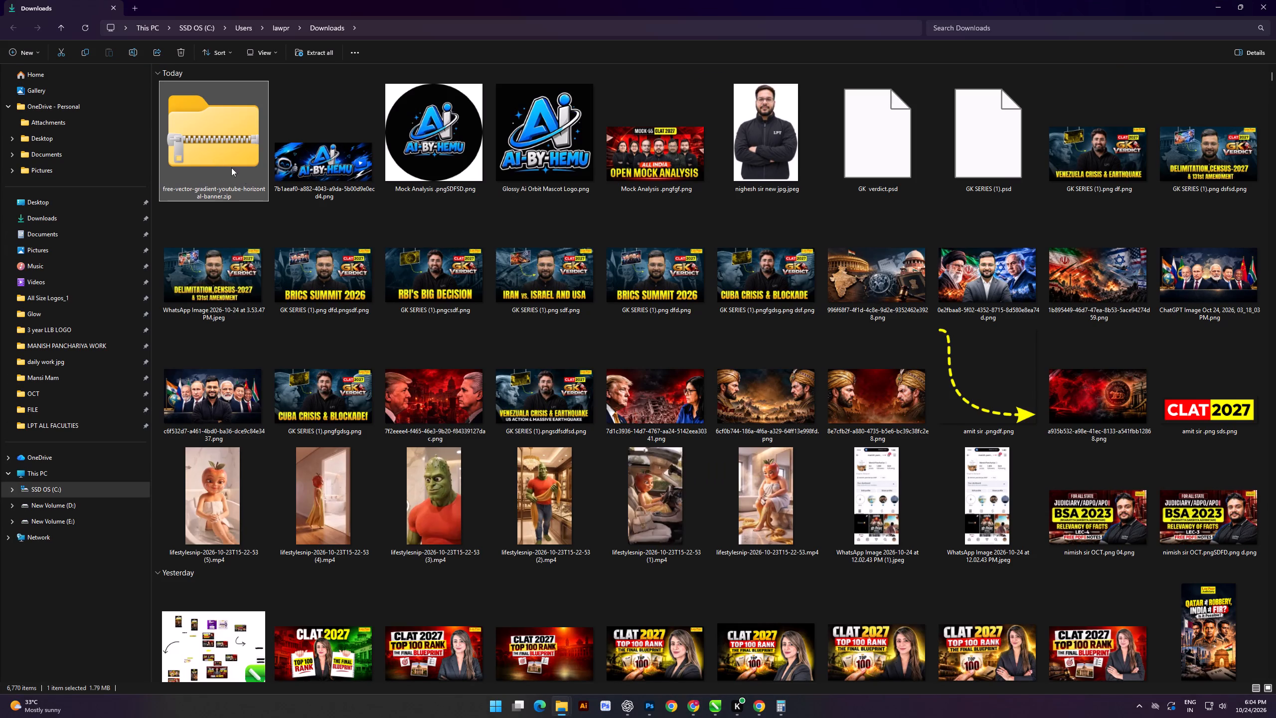
left_click(270, 287)
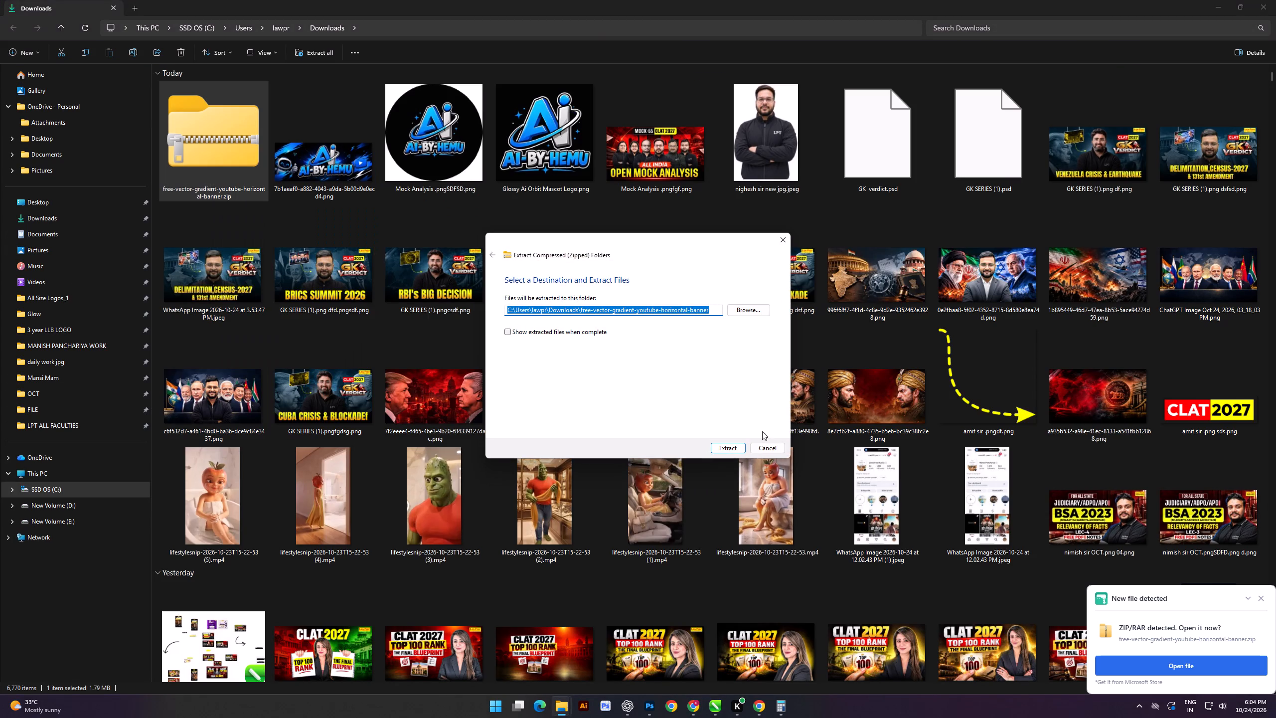
left_click(722, 447)
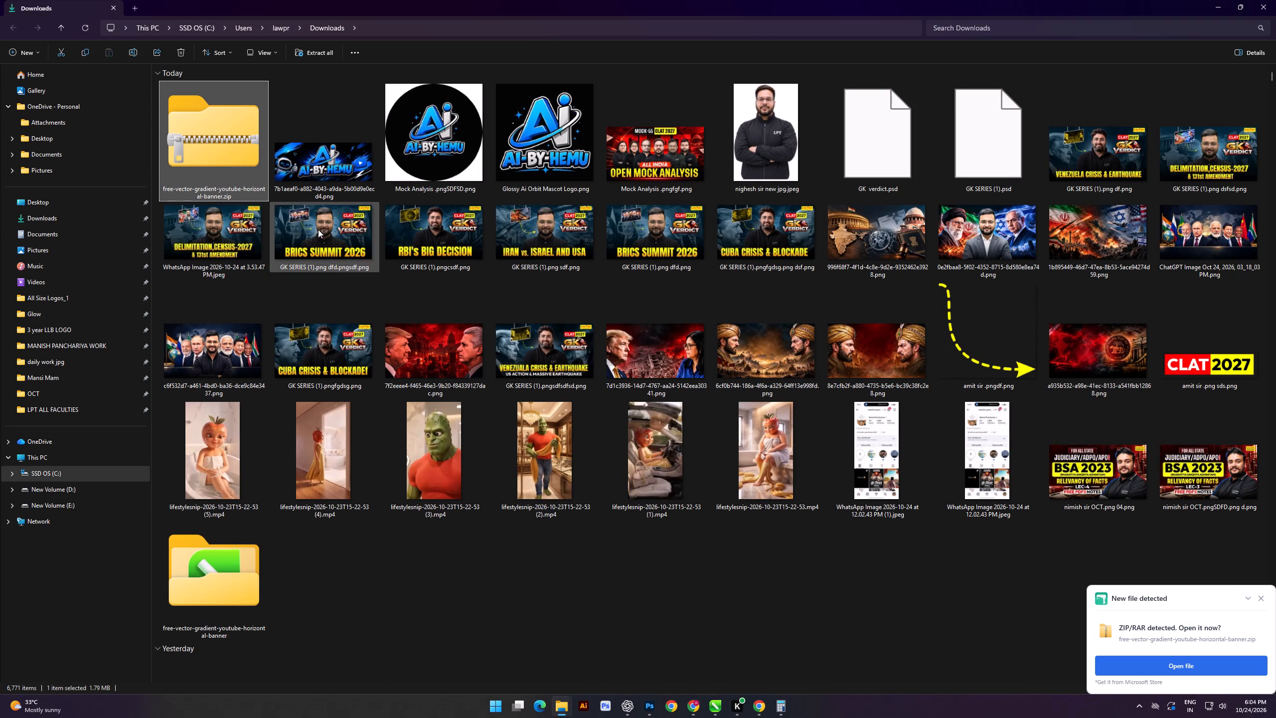
Open the extracted template's EPS file in CorelDRAW, importing it as editable with text kept as text.
double_click(230, 575)
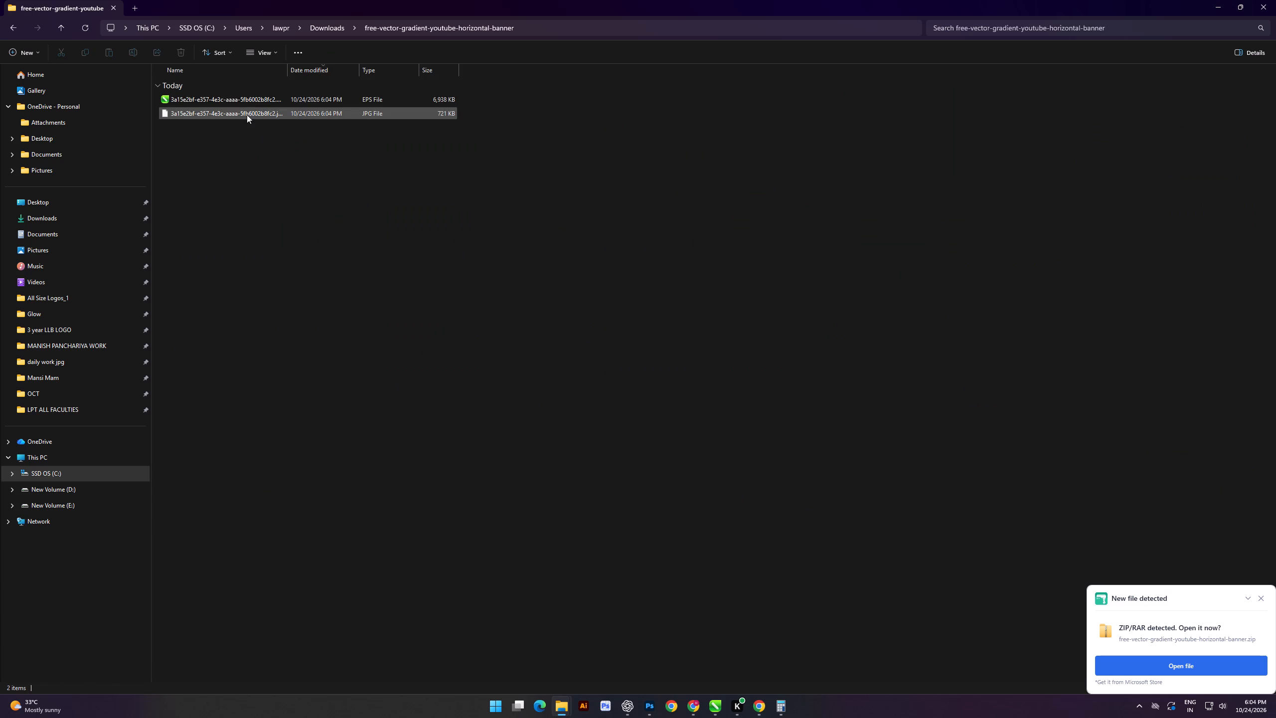
scroll(244, 111, "up", 20, "ctrl")
scroll(244, 111, "up", 8, "ctrl")
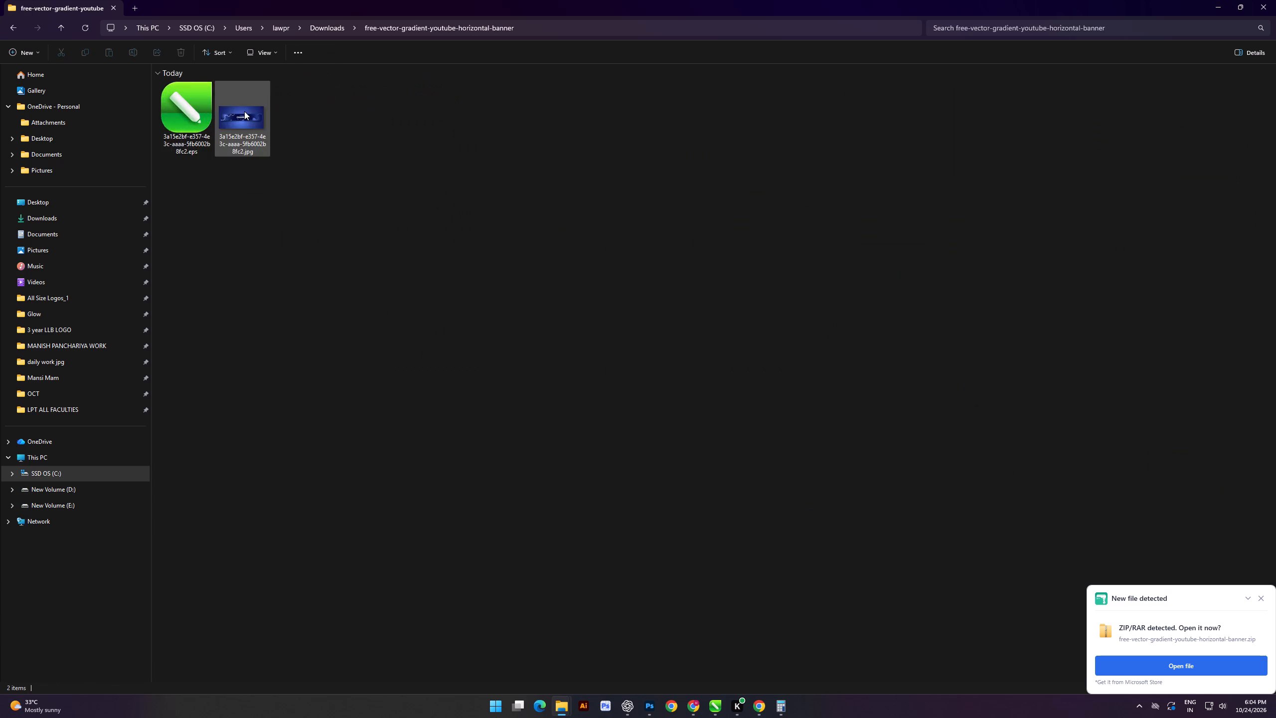
scroll(244, 111, "up", 11, "ctrl")
left_click(356, 164)
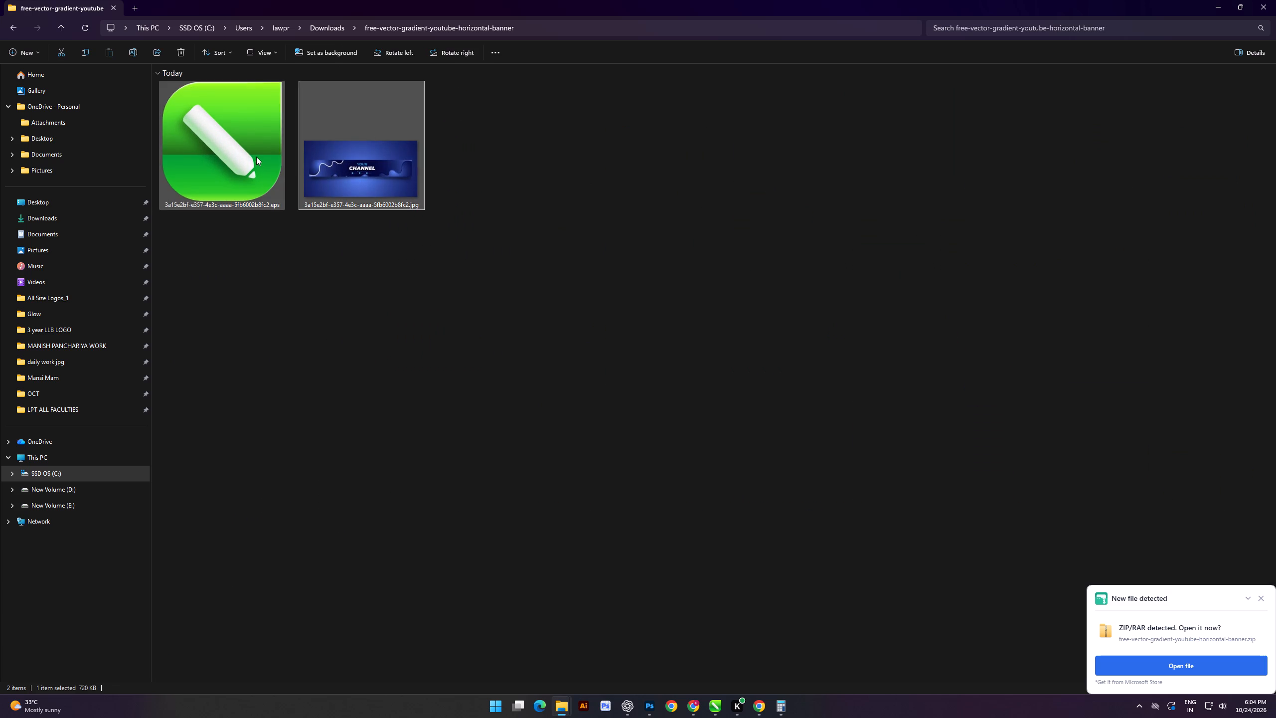
left_click(254, 156)
right_click(254, 156)
double_click(224, 152)
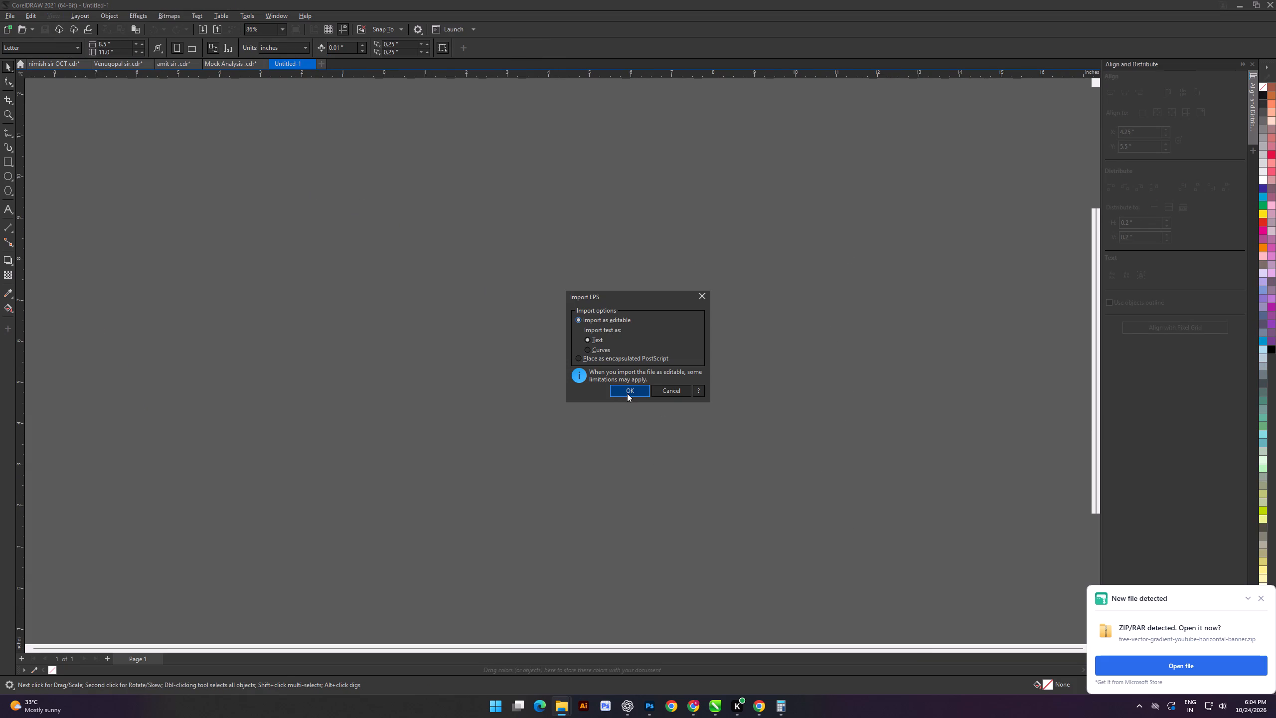
left_click(627, 393)
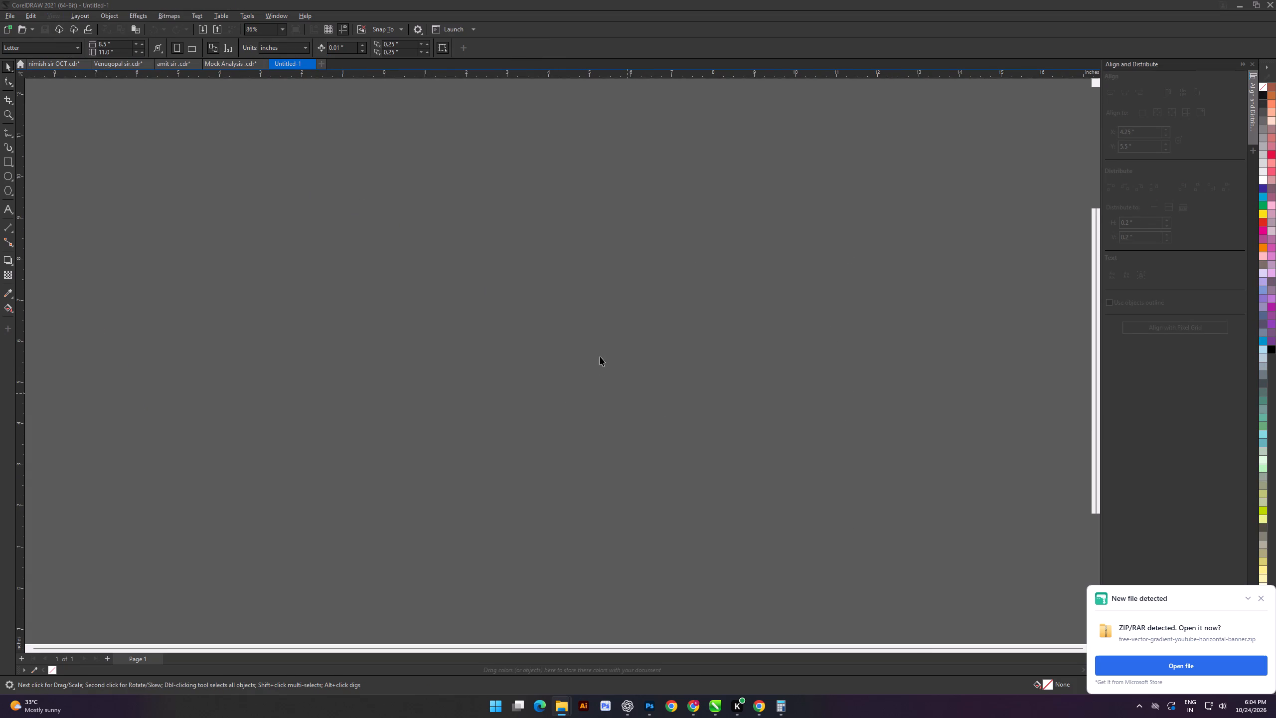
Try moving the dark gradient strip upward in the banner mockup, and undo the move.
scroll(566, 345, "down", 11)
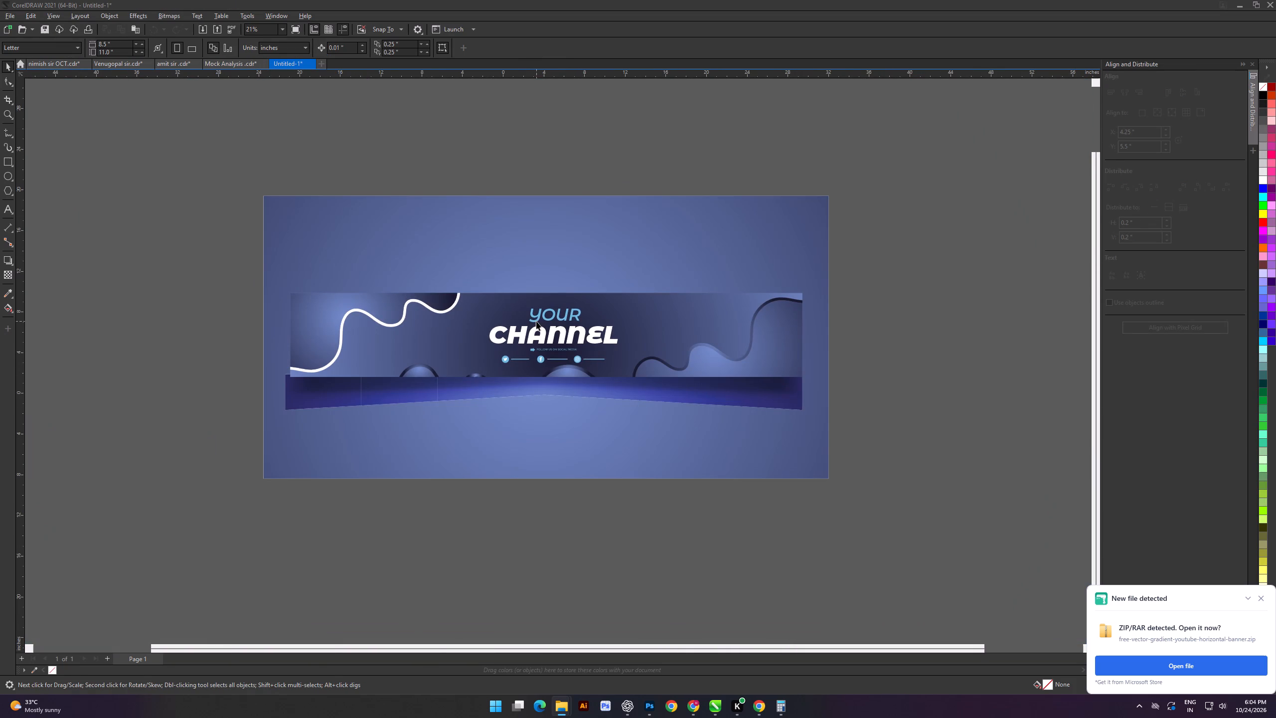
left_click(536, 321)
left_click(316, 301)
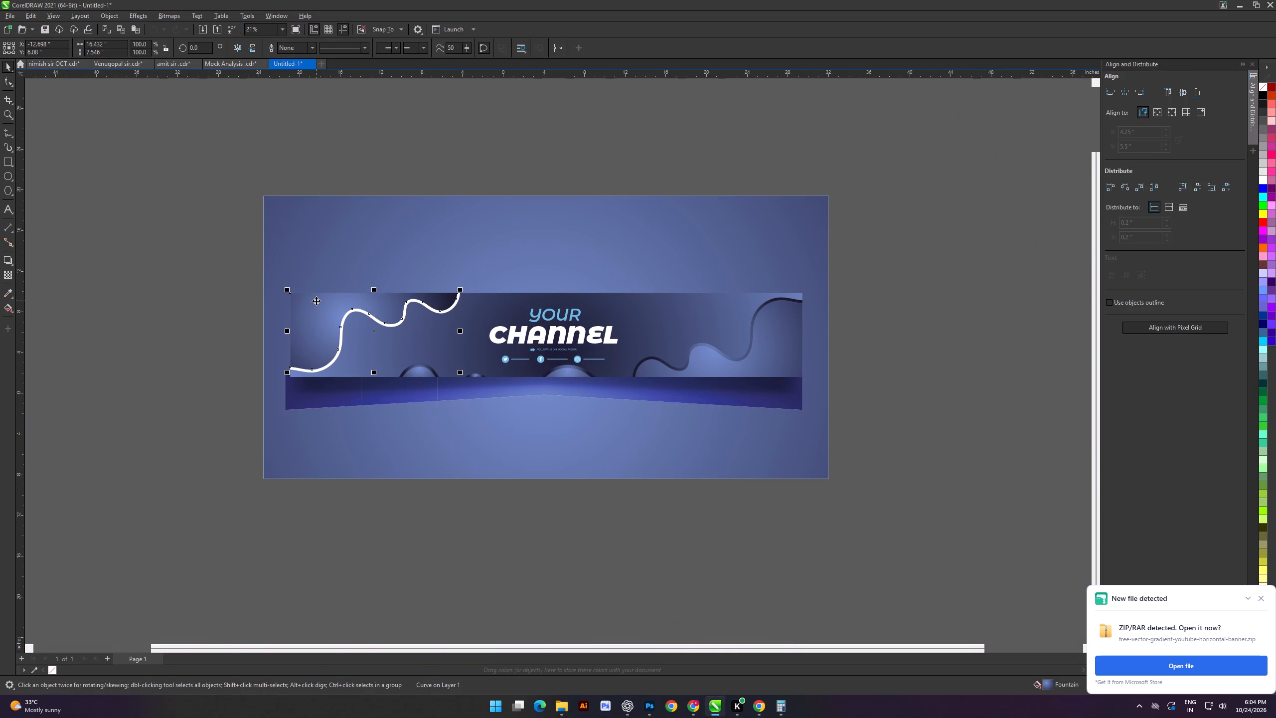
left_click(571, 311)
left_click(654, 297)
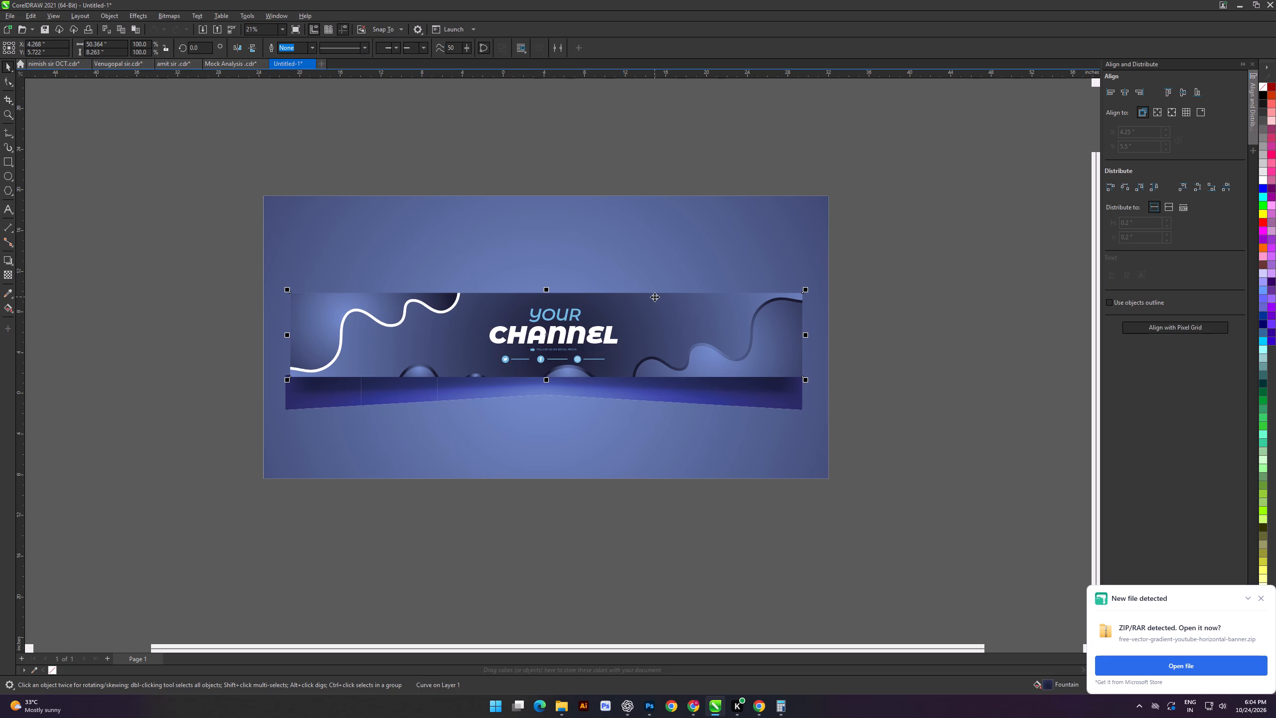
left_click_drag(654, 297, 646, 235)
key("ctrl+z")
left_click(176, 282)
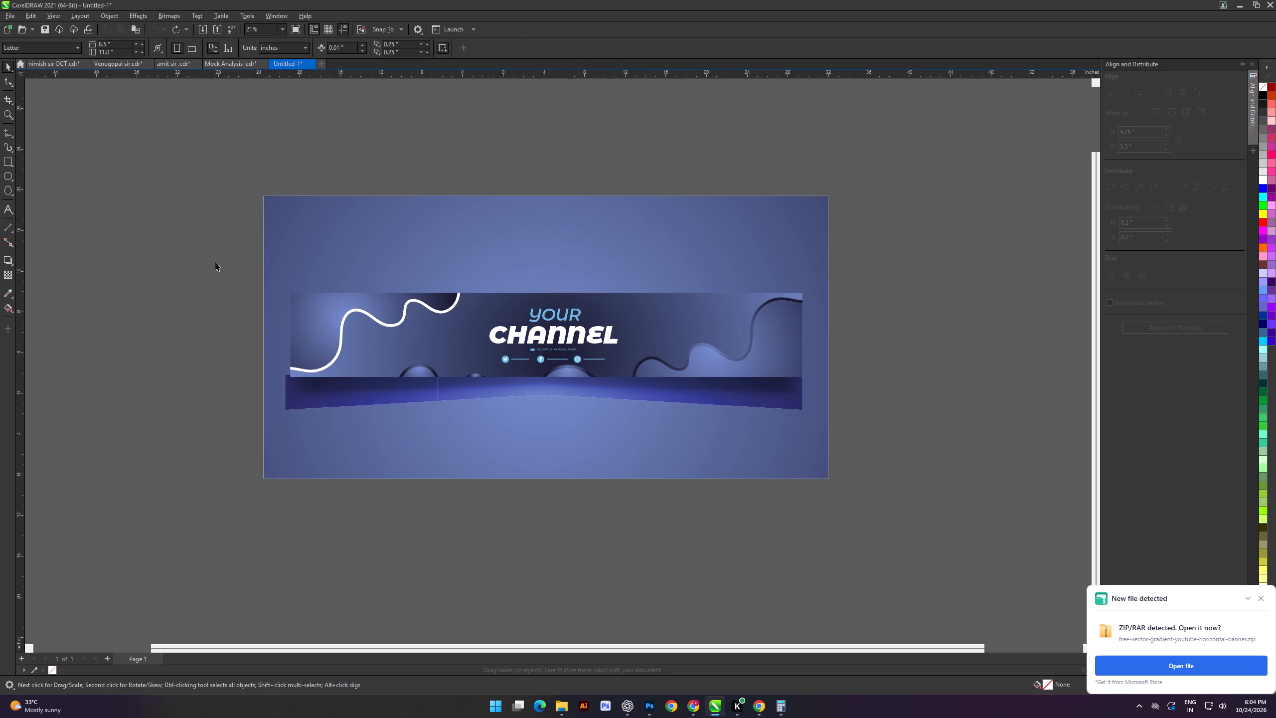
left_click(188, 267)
Delete the template's waves, text, icons, shadow shapes and blue background, keeping only the dark blue gradient strip.
left_click_drag(156, 260, 638, 419)
key("Delete")
left_click_drag(215, 265, 654, 407)
key("Delete")
left_click_drag(934, 234, 459, 434)
key("Delete")
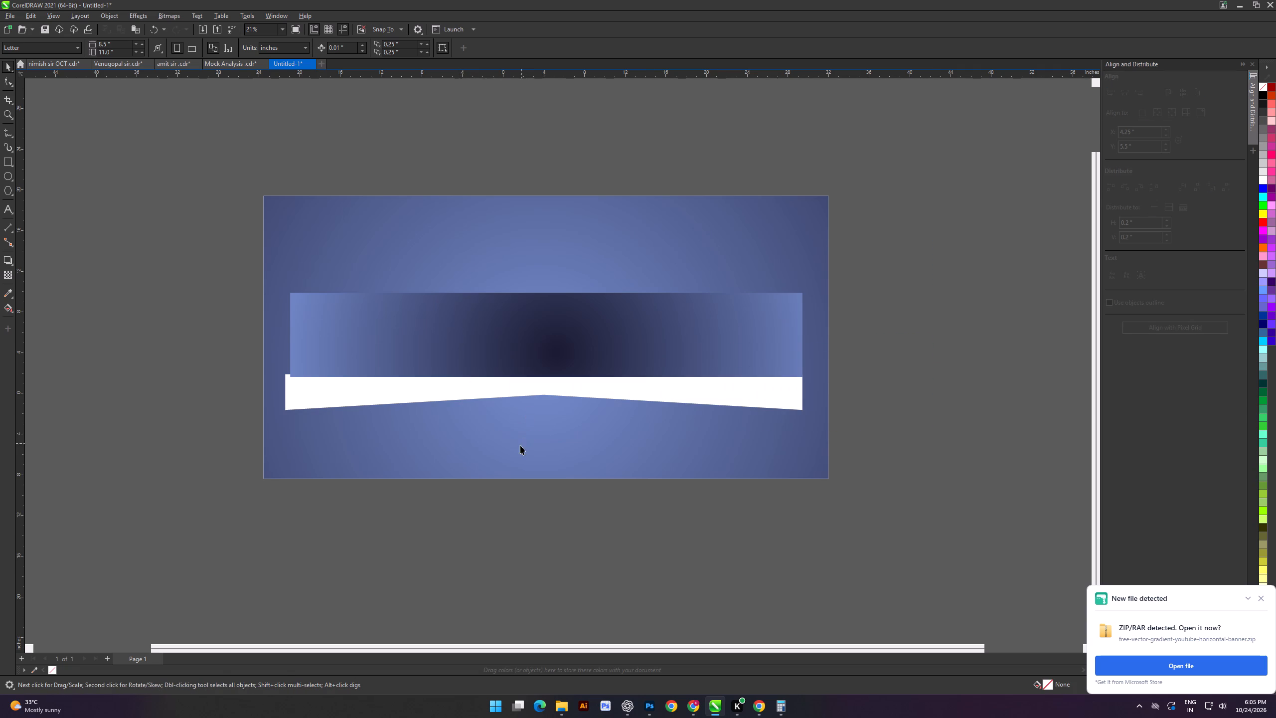
left_click(508, 453)
key("Delete")
left_click(518, 442)
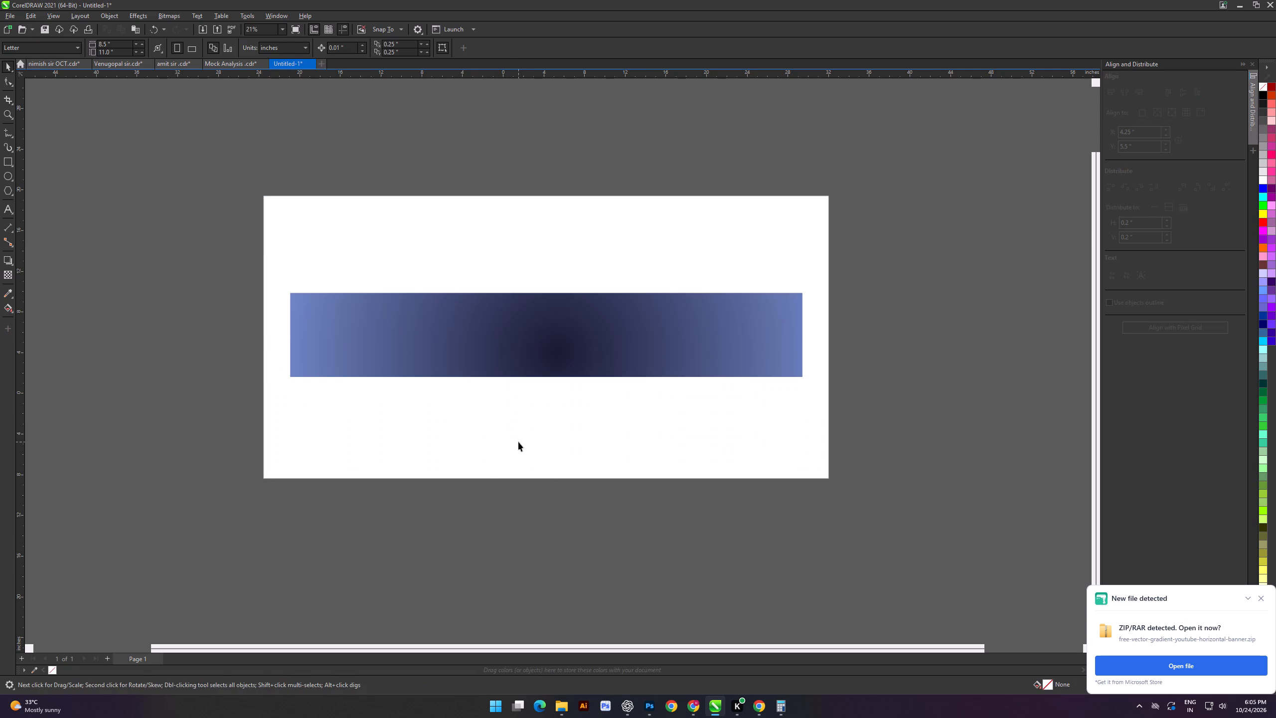
left_click(573, 327)
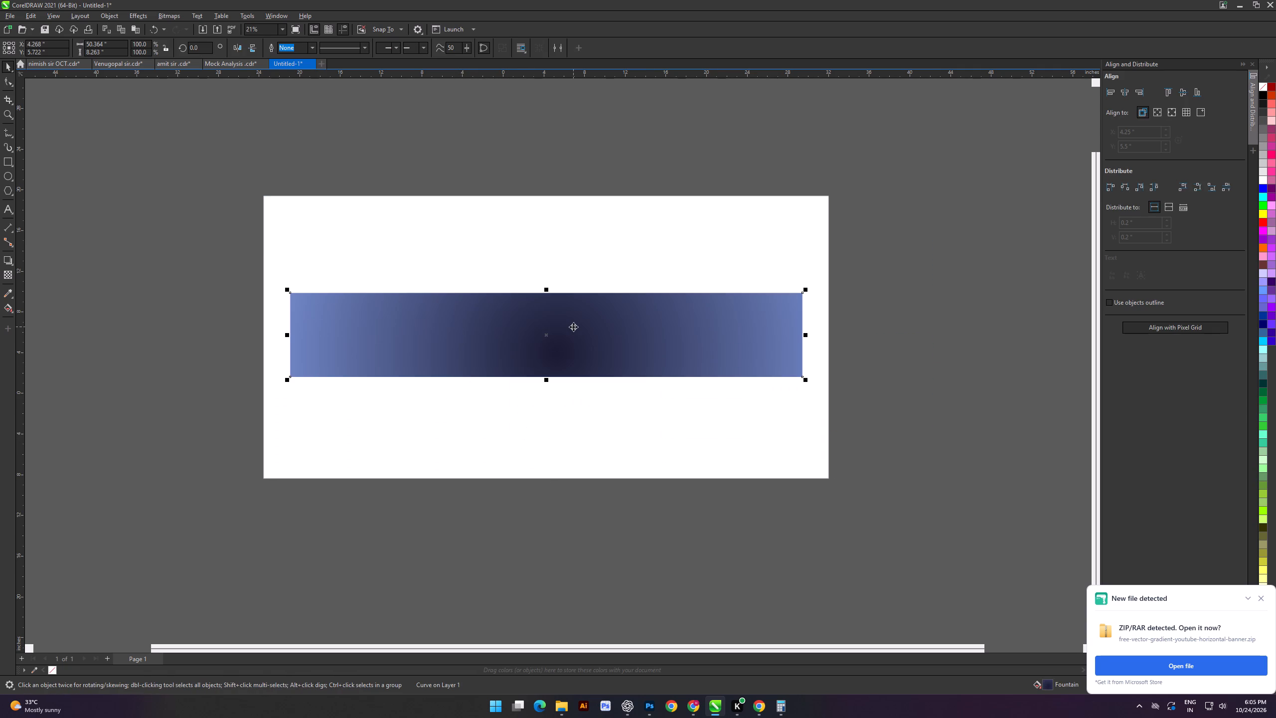
left_click(413, 544)
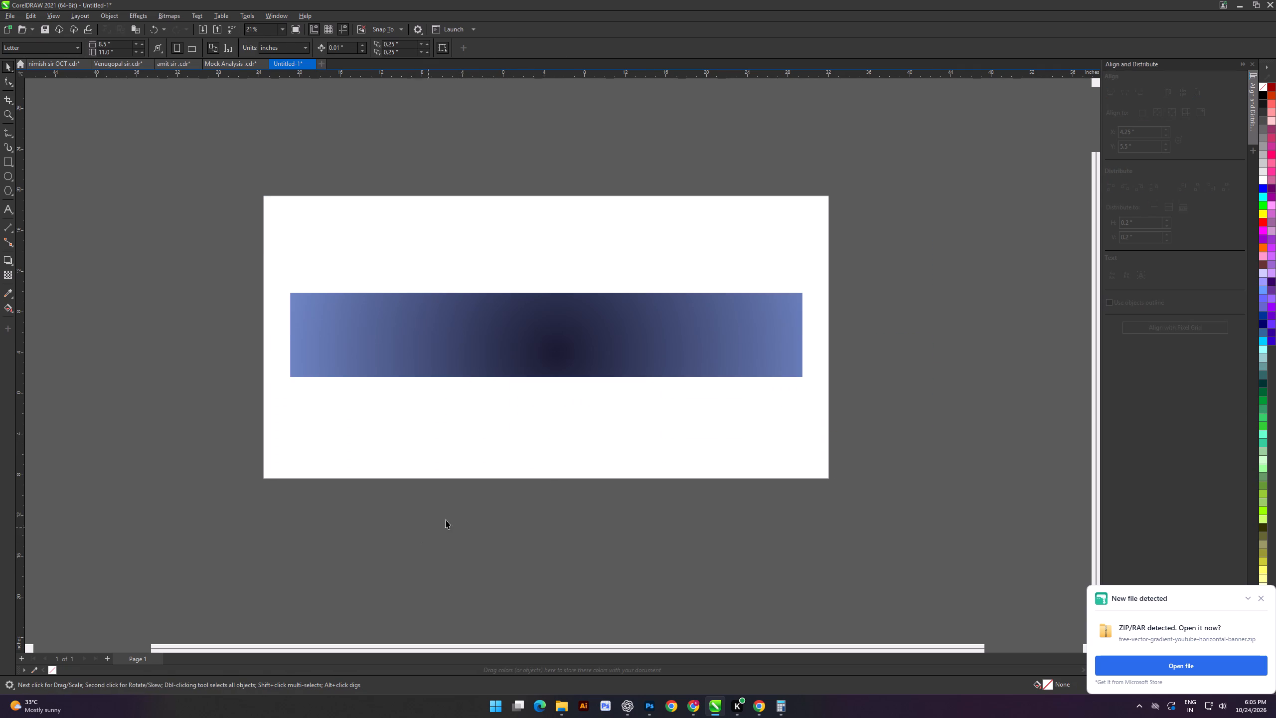
Import the downloaded AI-BY-HEMU banner image from Downloads and PowerClip it inside the gradient strip.
key("ctrl+i")
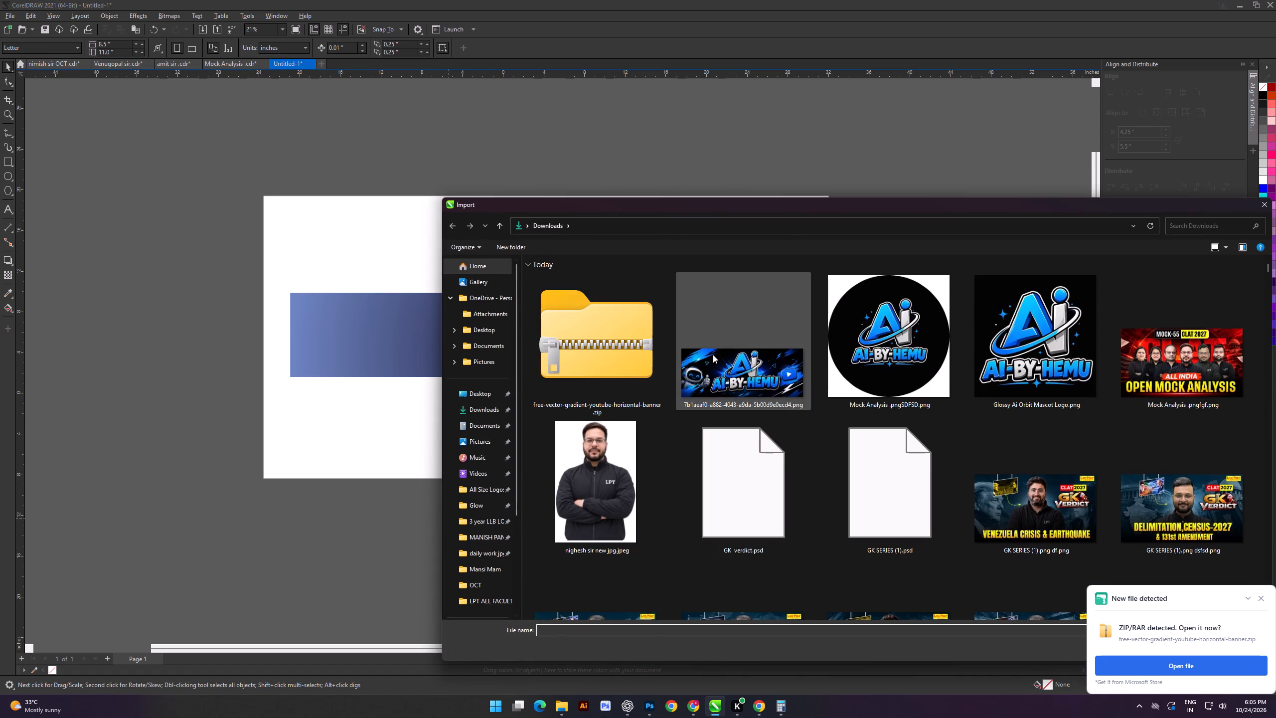
double_click(713, 355)
left_click_drag(419, 453, 610, 642)
key("d")
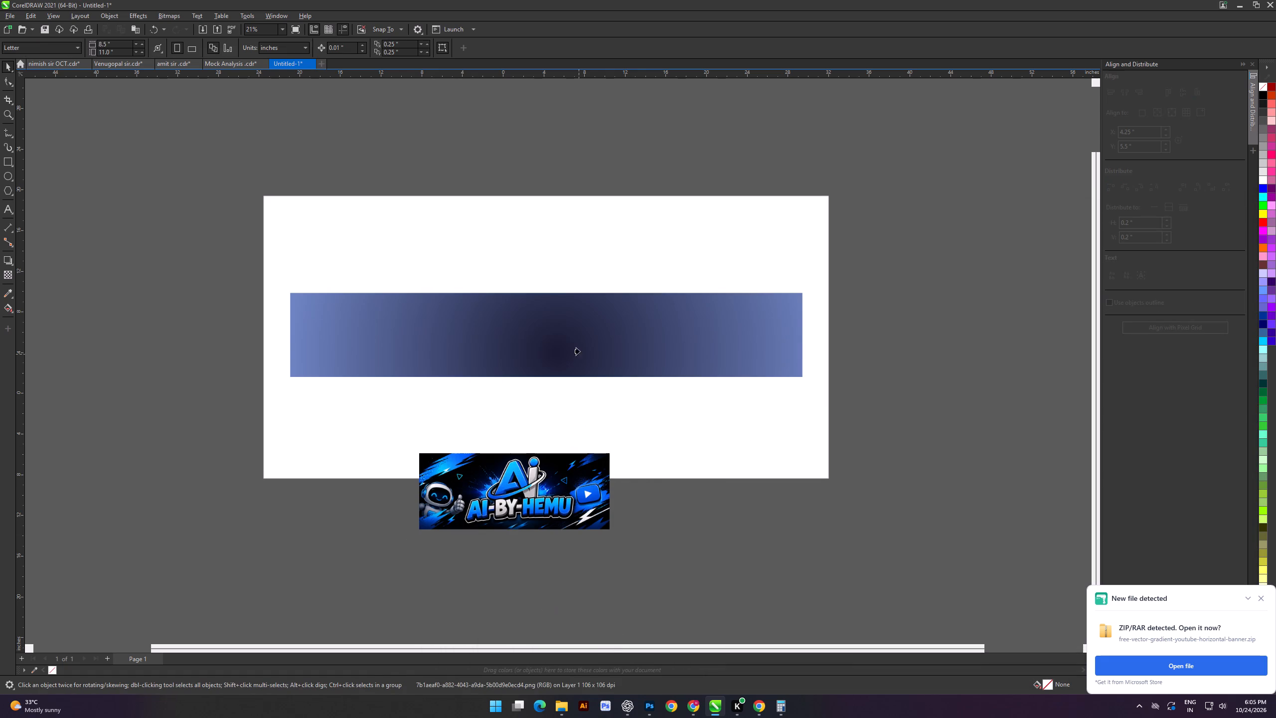
left_click(579, 324)
Edit the strip's PowerClip contents and enlarge the AI-BY-HEMU image from its centre to about 21.6 × 8.7 inches.
double_click(581, 328)
scroll(581, 328, "up", 4)
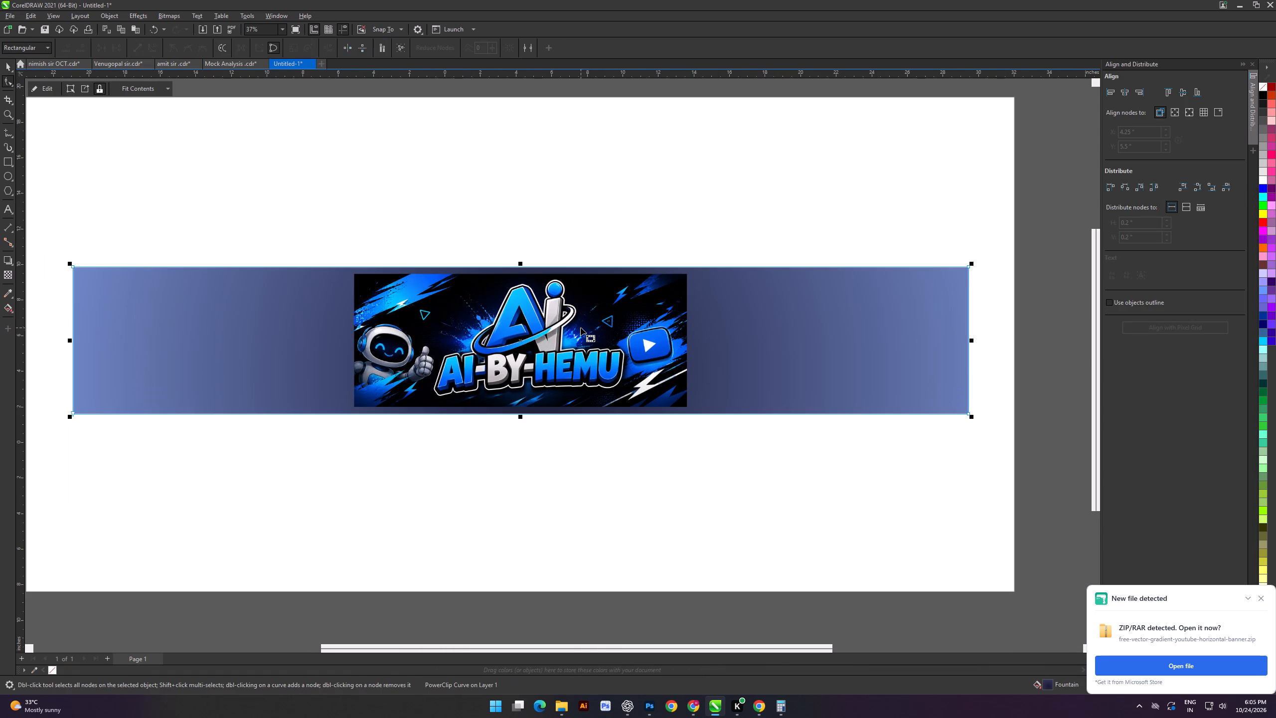
scroll(581, 328, "down", 1)
left_click(574, 341)
double_click(574, 341)
left_click(574, 341)
scroll(574, 341, "down", 2)
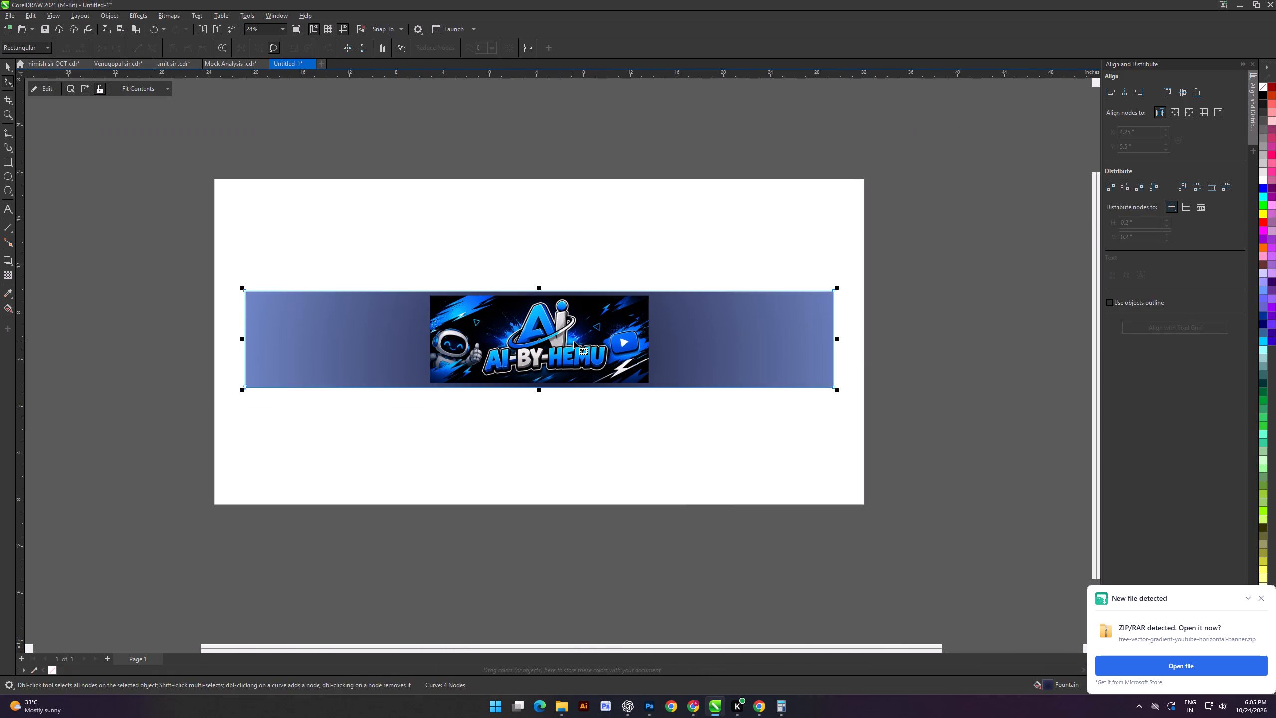
right_click(571, 341)
left_click(601, 358)
left_click(571, 344)
scroll(635, 372, "up", 3)
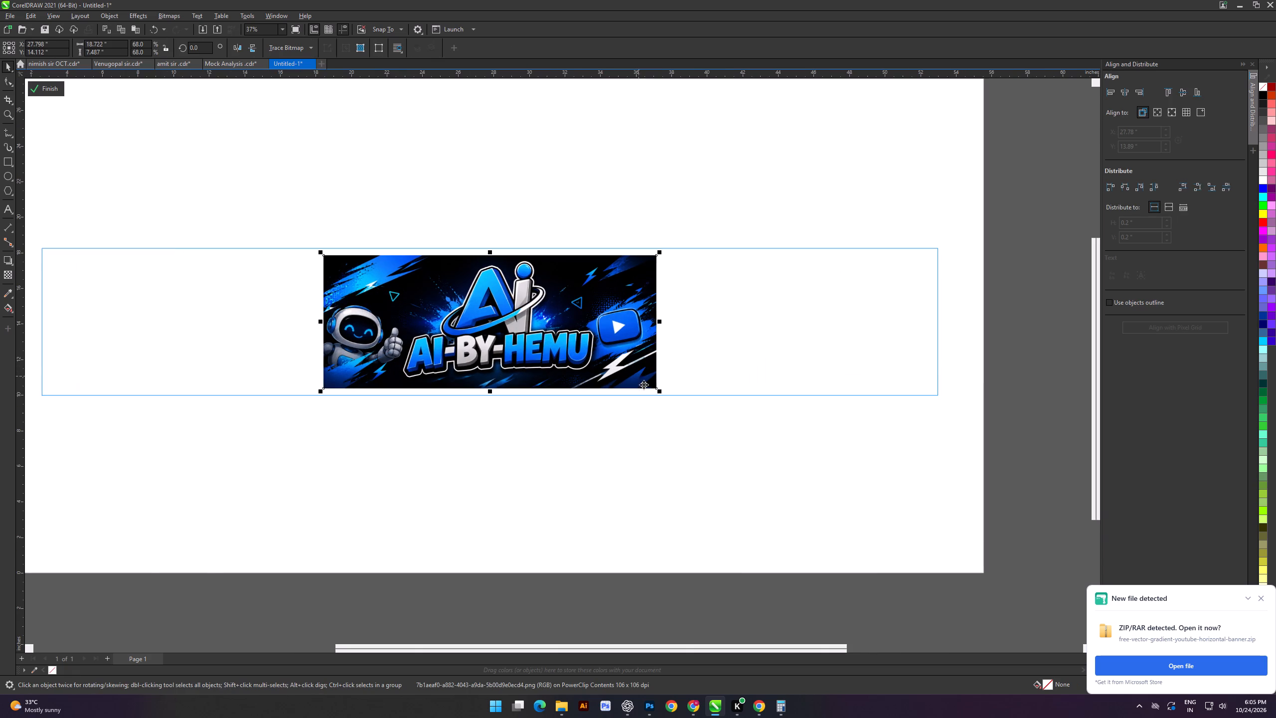
left_click_drag(660, 393, 686, 409, "shift")
left_click(640, 367)
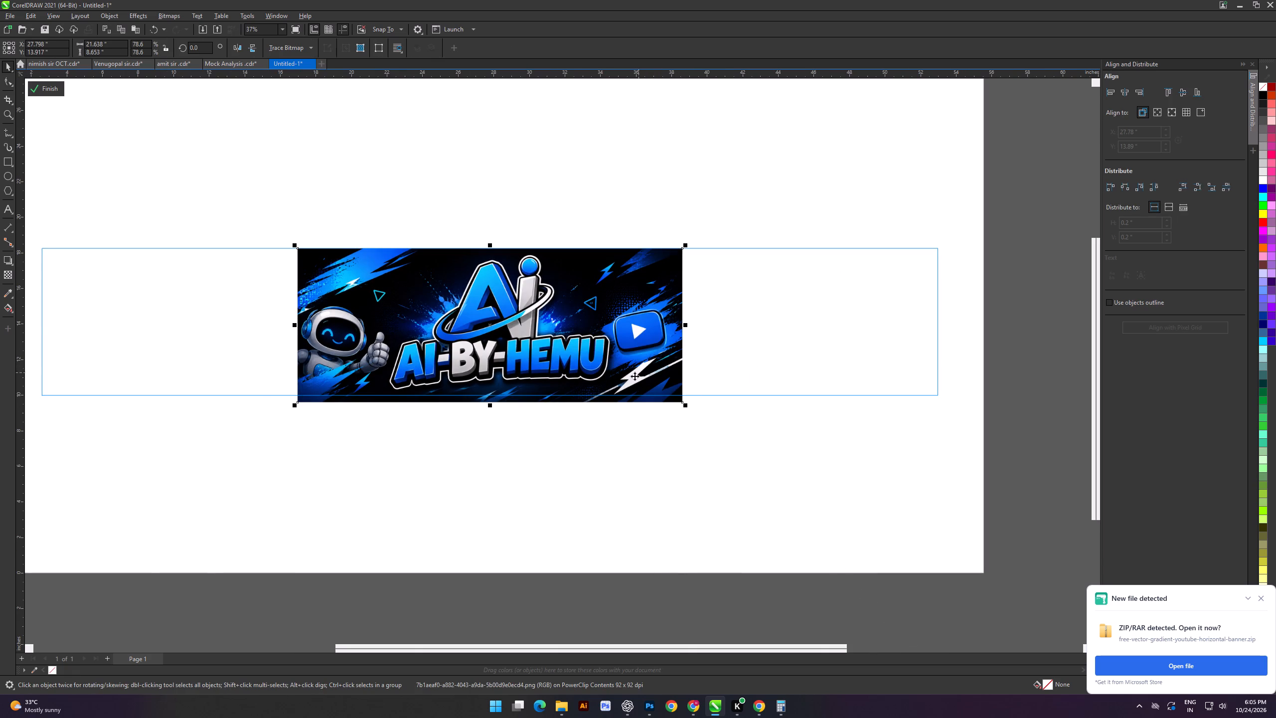
scroll(504, 369, "down", 5)
left_click(549, 567)
scroll(577, 422, "up", 4, "shift")
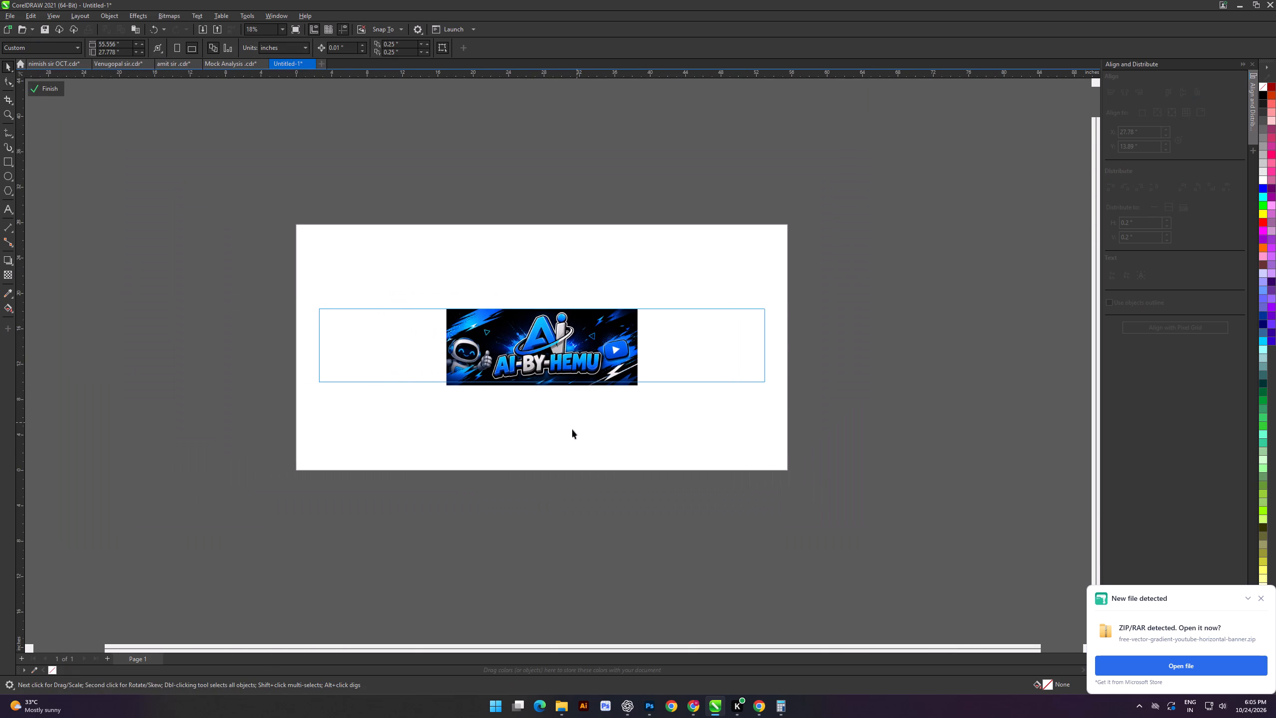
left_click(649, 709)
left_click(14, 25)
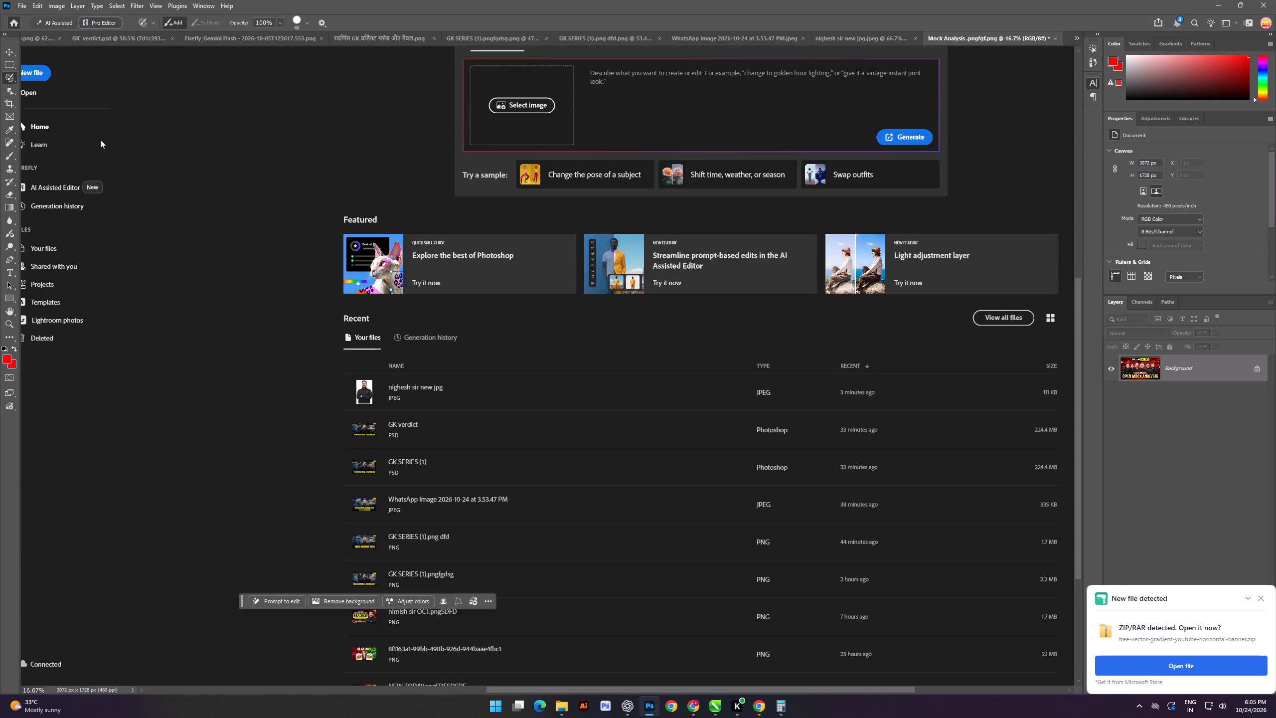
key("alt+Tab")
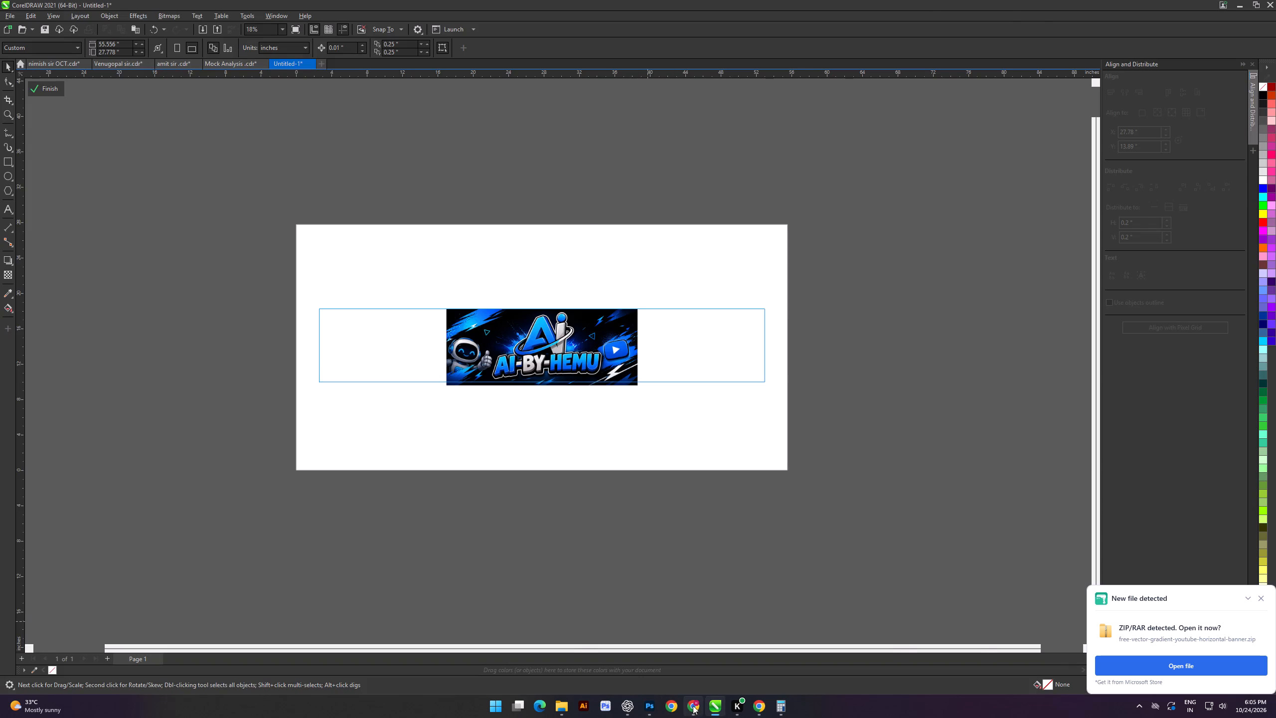
left_click(693, 706)
left_click(260, 124)
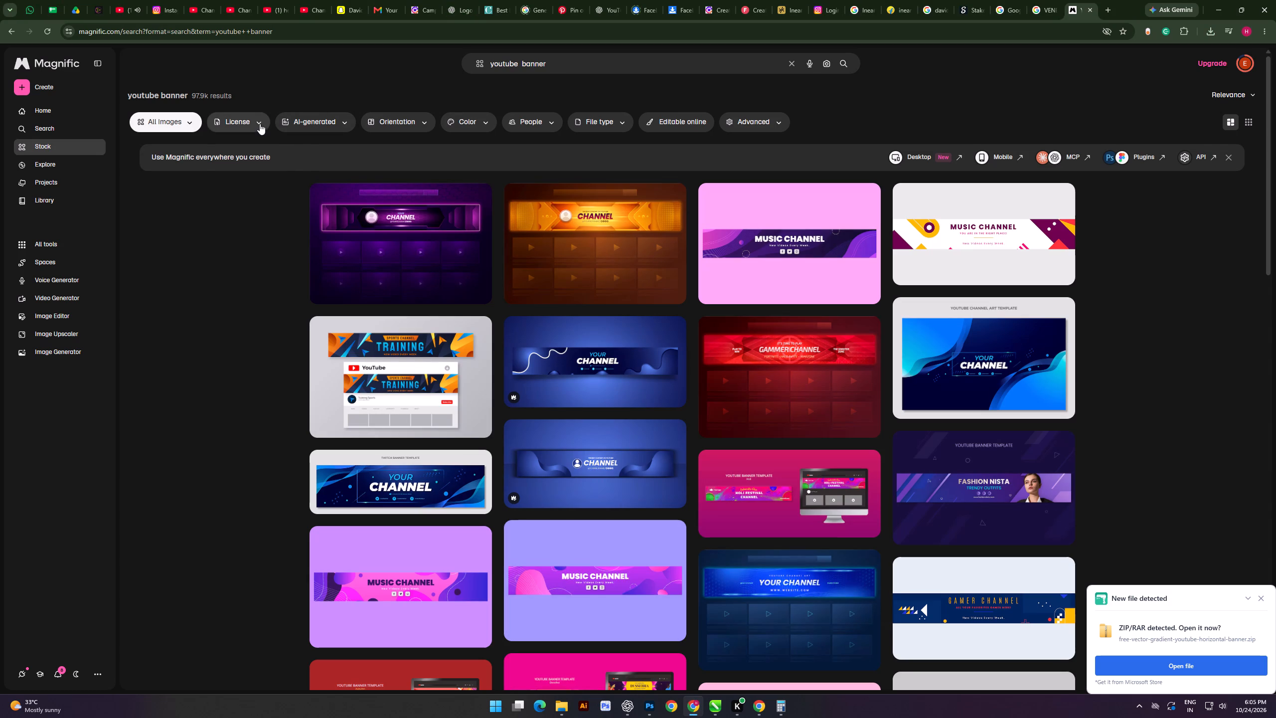
left_click(257, 159)
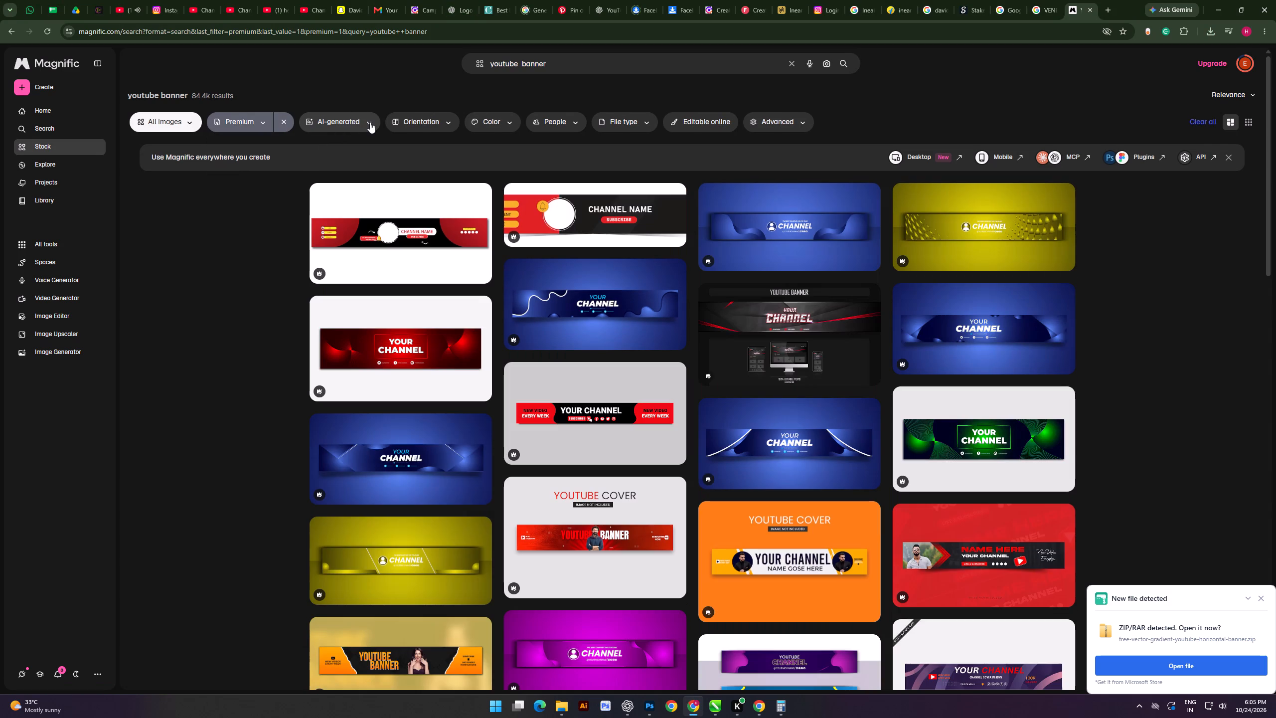
left_click(188, 127)
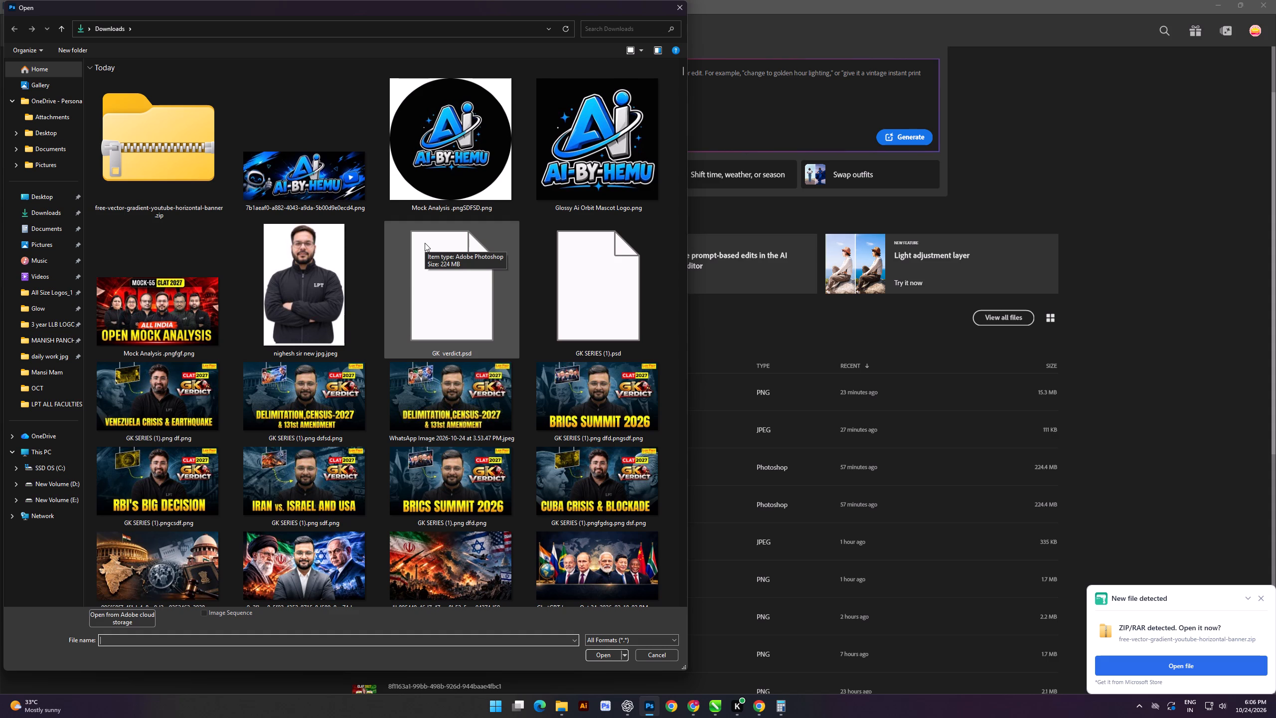
double_click(296, 166)
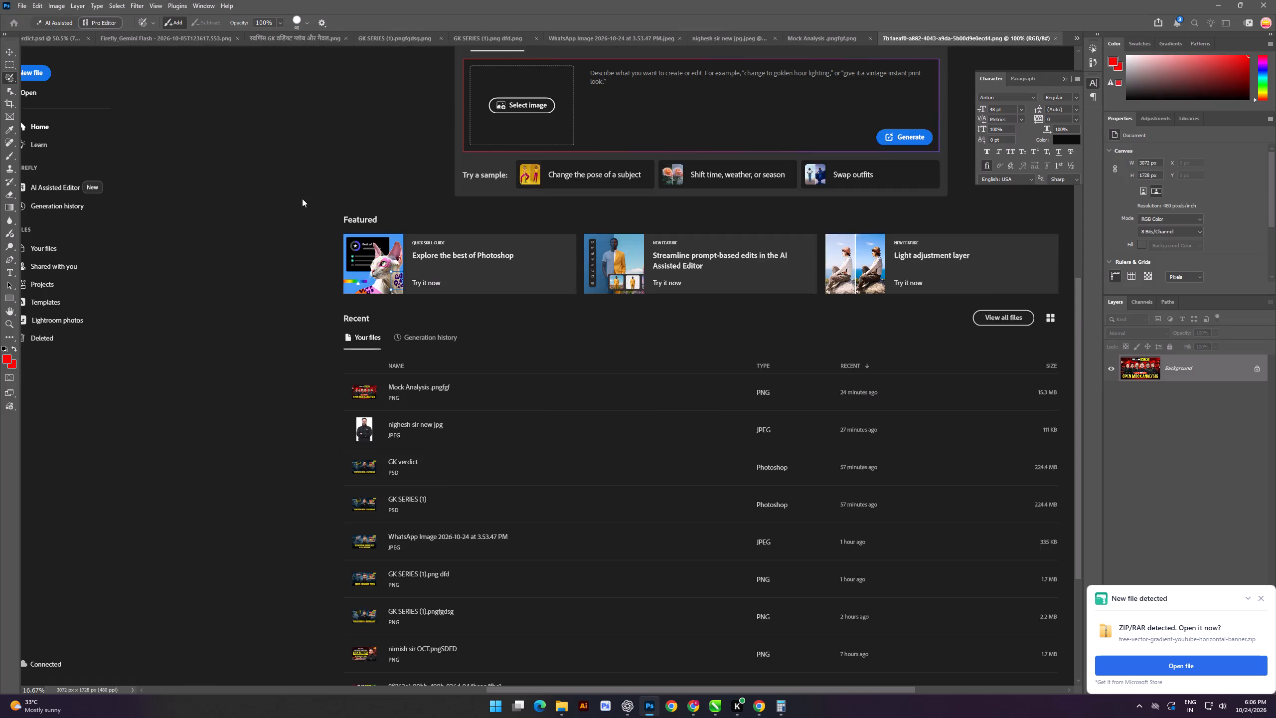
Extend the AI-BY-HEMU canvas evenly around the artwork to about 5289 × 907 px and fill the new areas with Generative Expand, without a prompt.
scroll(485, 248, "down", 3)
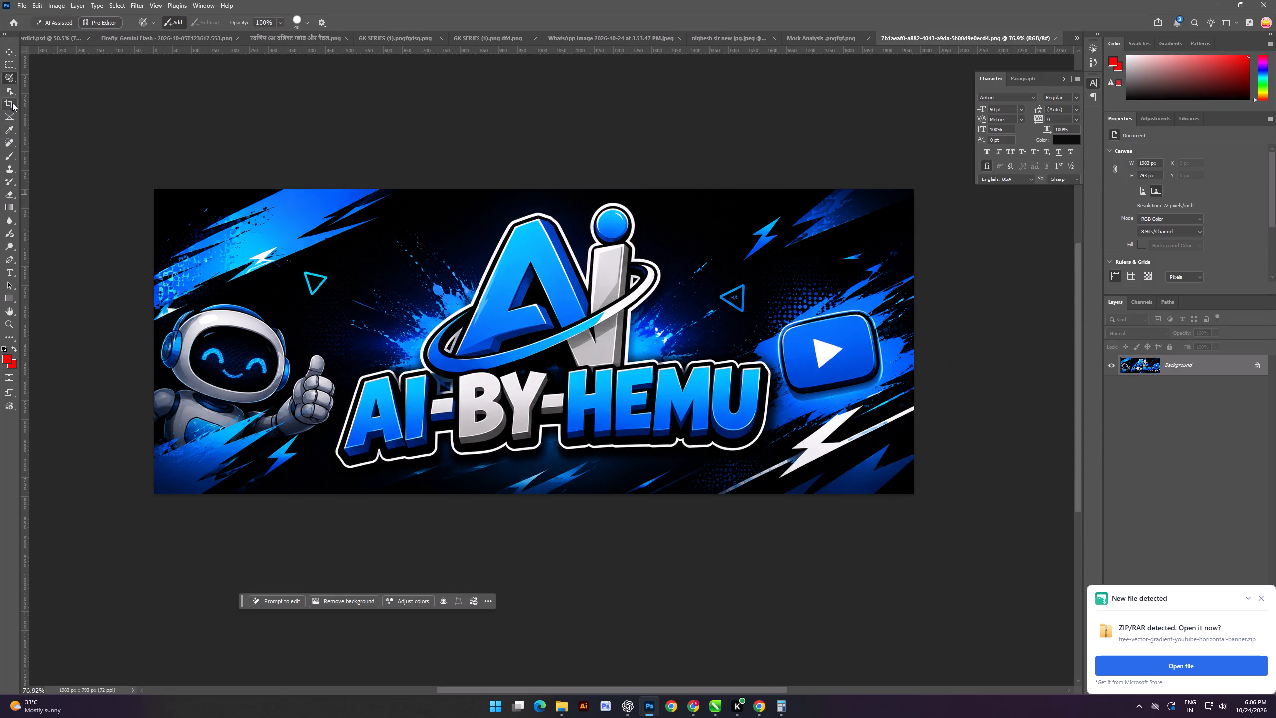
left_click(8, 100)
scroll(874, 345, "down", 3)
left_click_drag(904, 341, 1015, 358, "alt")
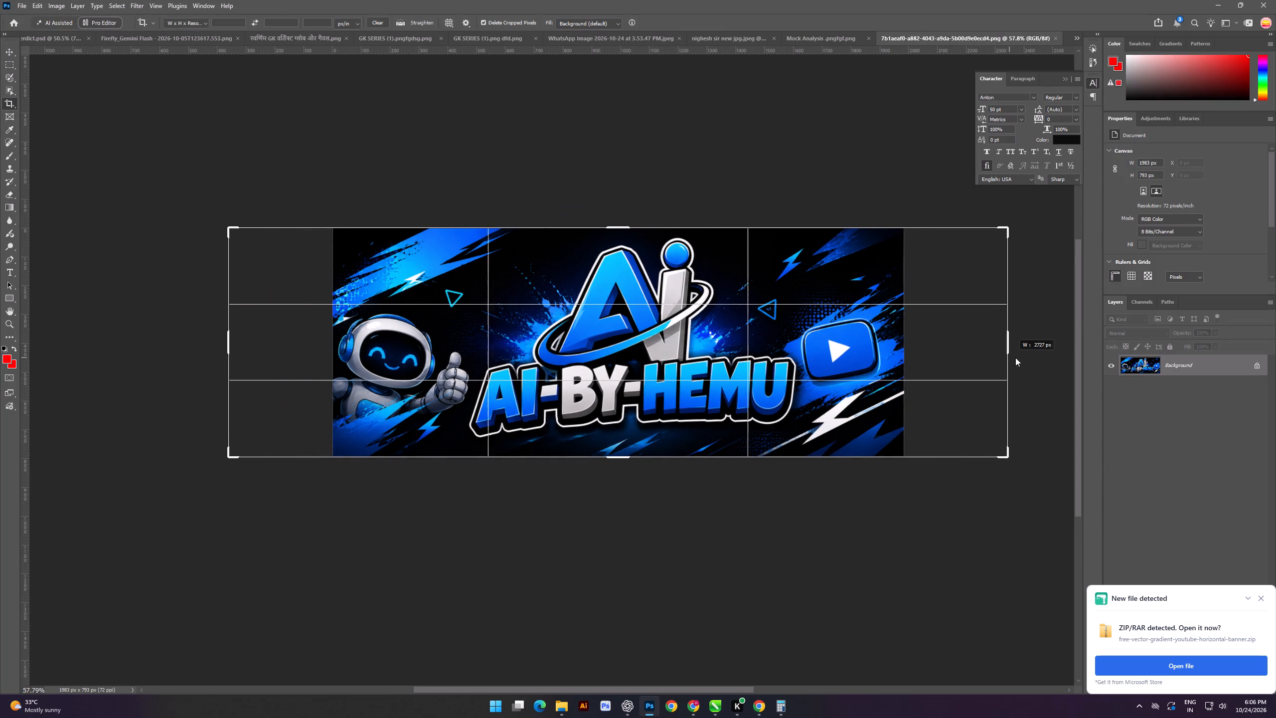
left_click_drag(1015, 358, 1071, 355, "alt")
scroll(751, 365, "down", 4)
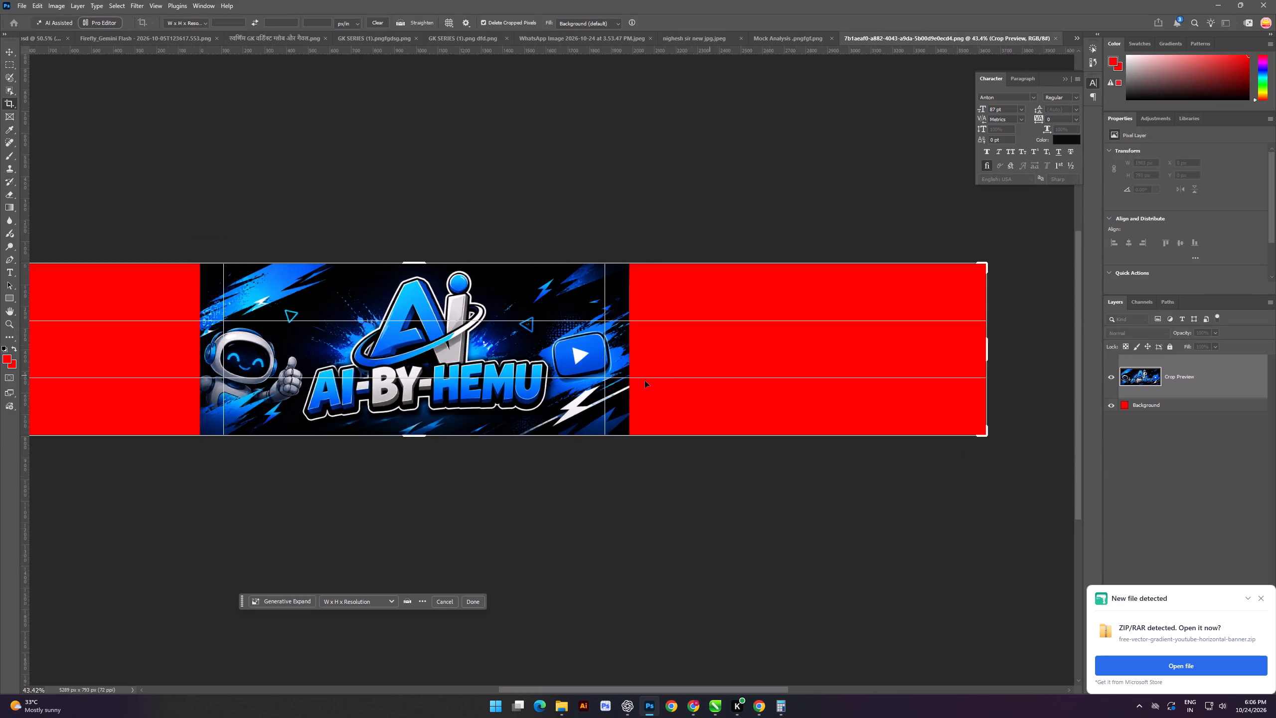
scroll(645, 381, "down", 1)
scroll(267, 395, "up", 4)
left_click_drag(551, 437, 551, 452, "alt")
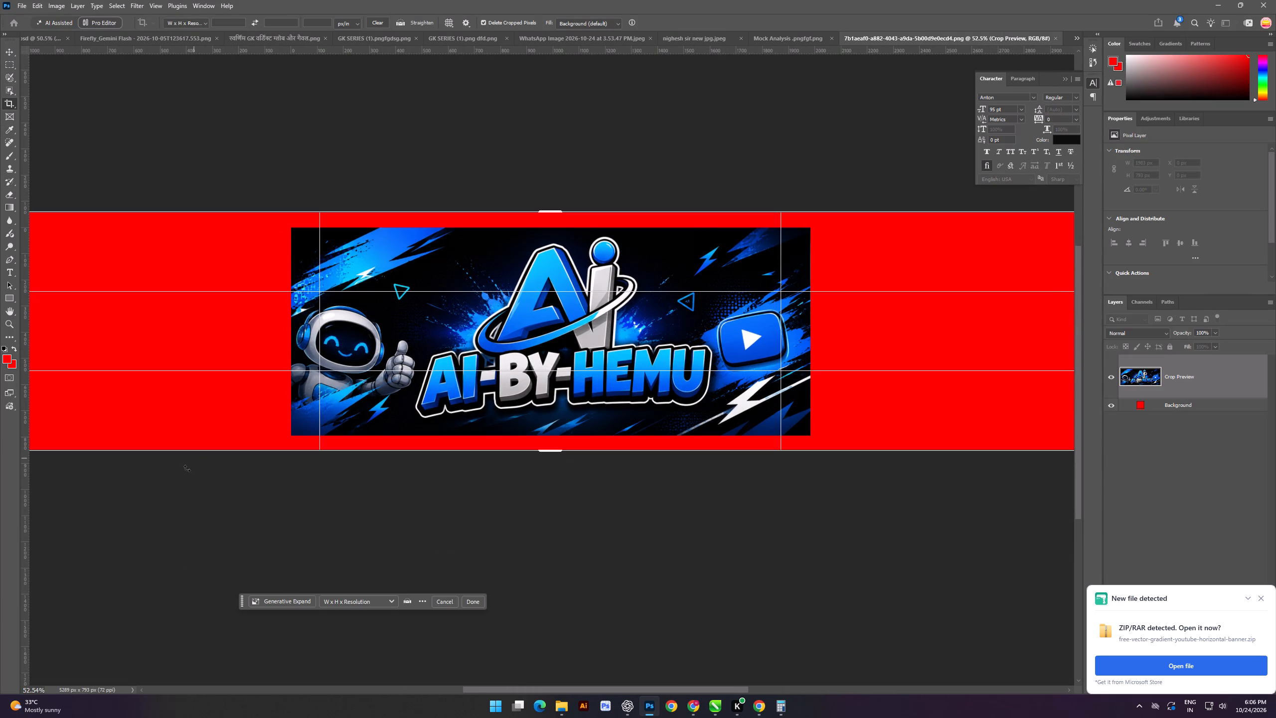
left_click(286, 601)
left_click(439, 617)
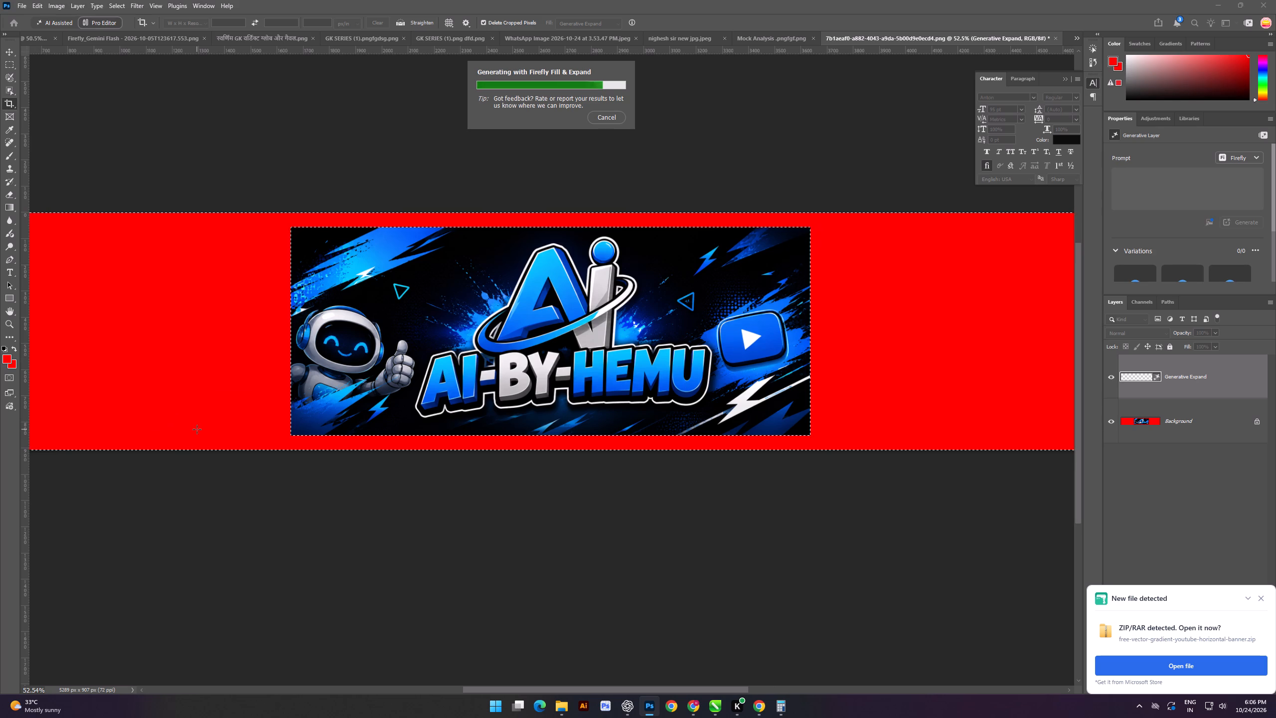
Switch to the Downloads folder in File Explorer and extract professional-youtube-banner-cover-psd-template-2024.zip.
left_click(691, 709)
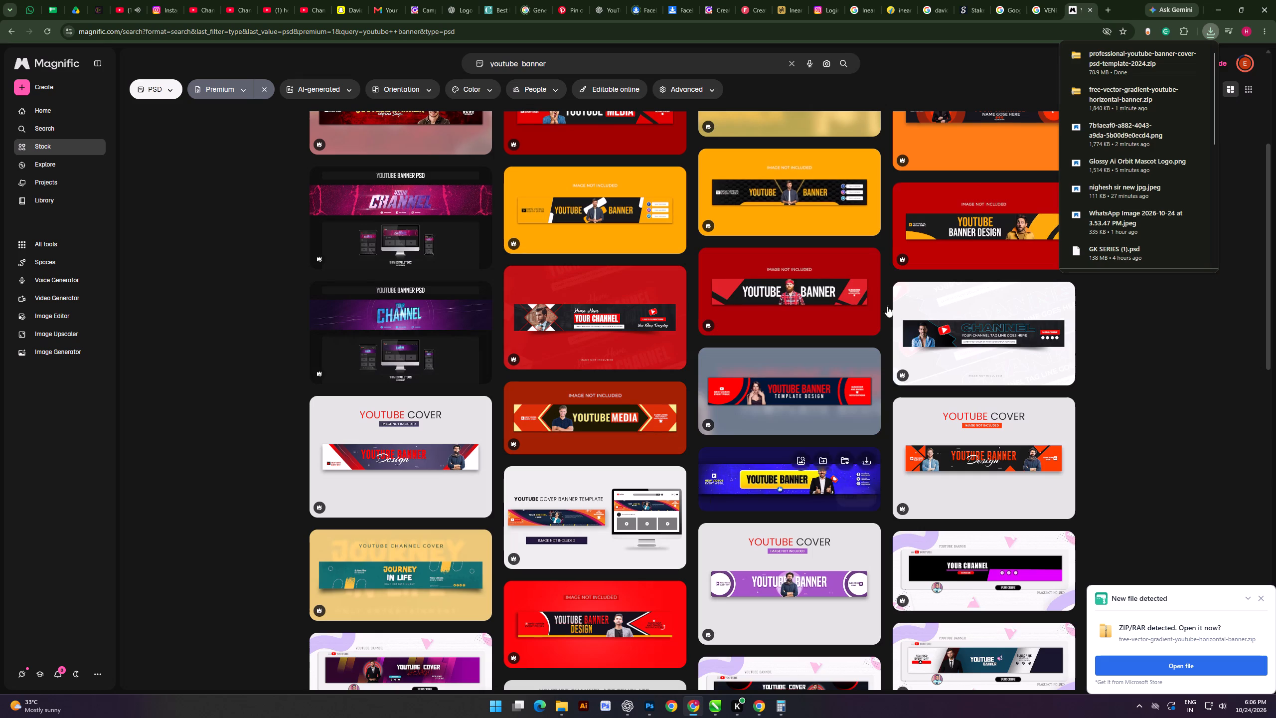
left_click(1175, 61)
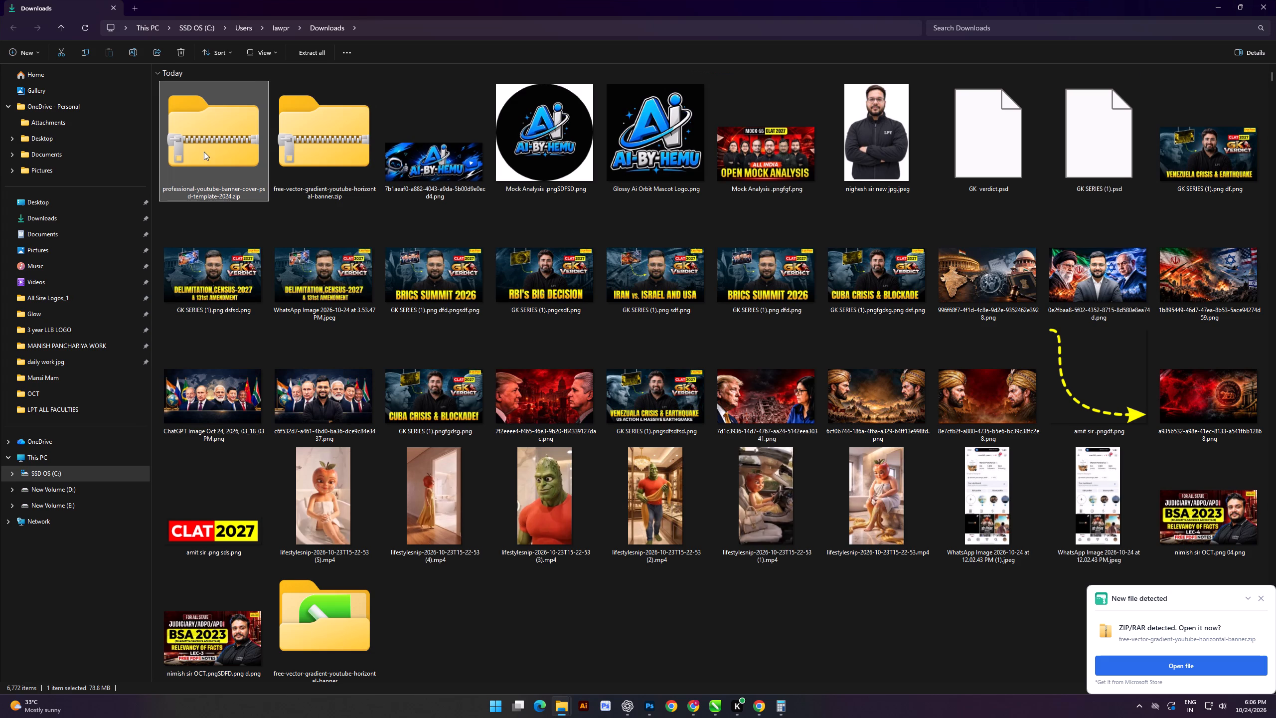
right_click(206, 143)
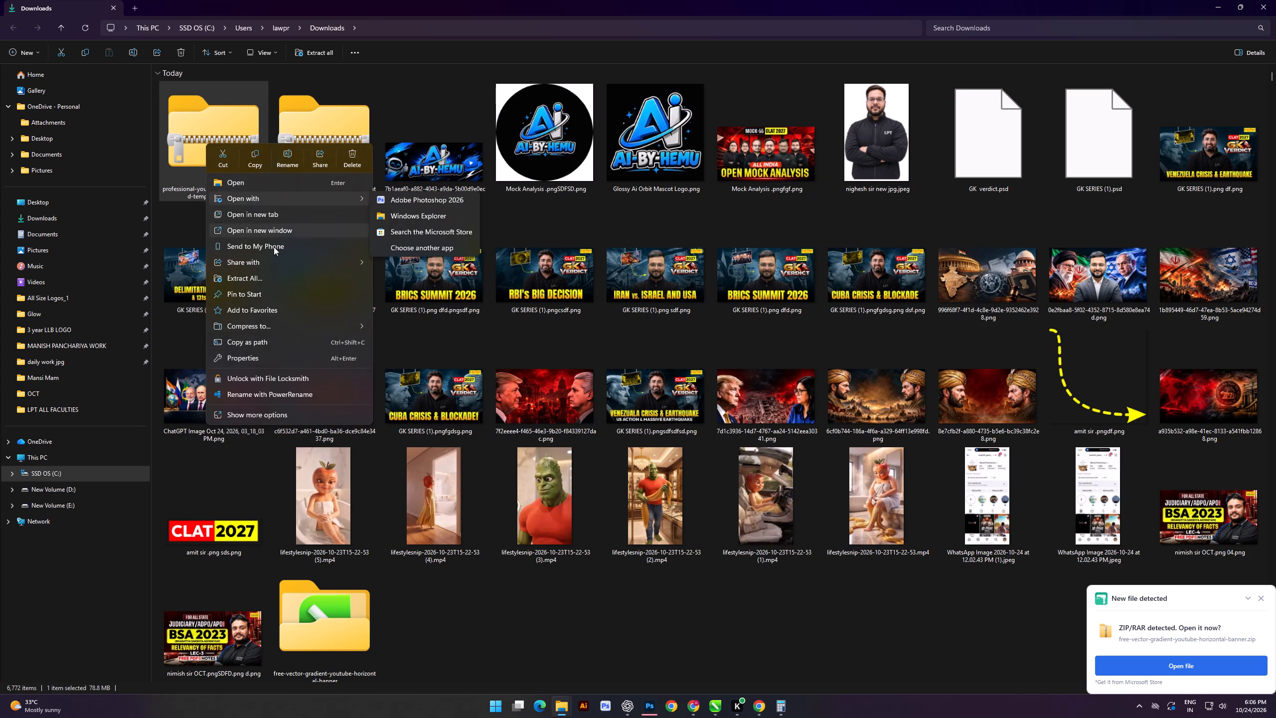
left_click(280, 280)
left_click(734, 448)
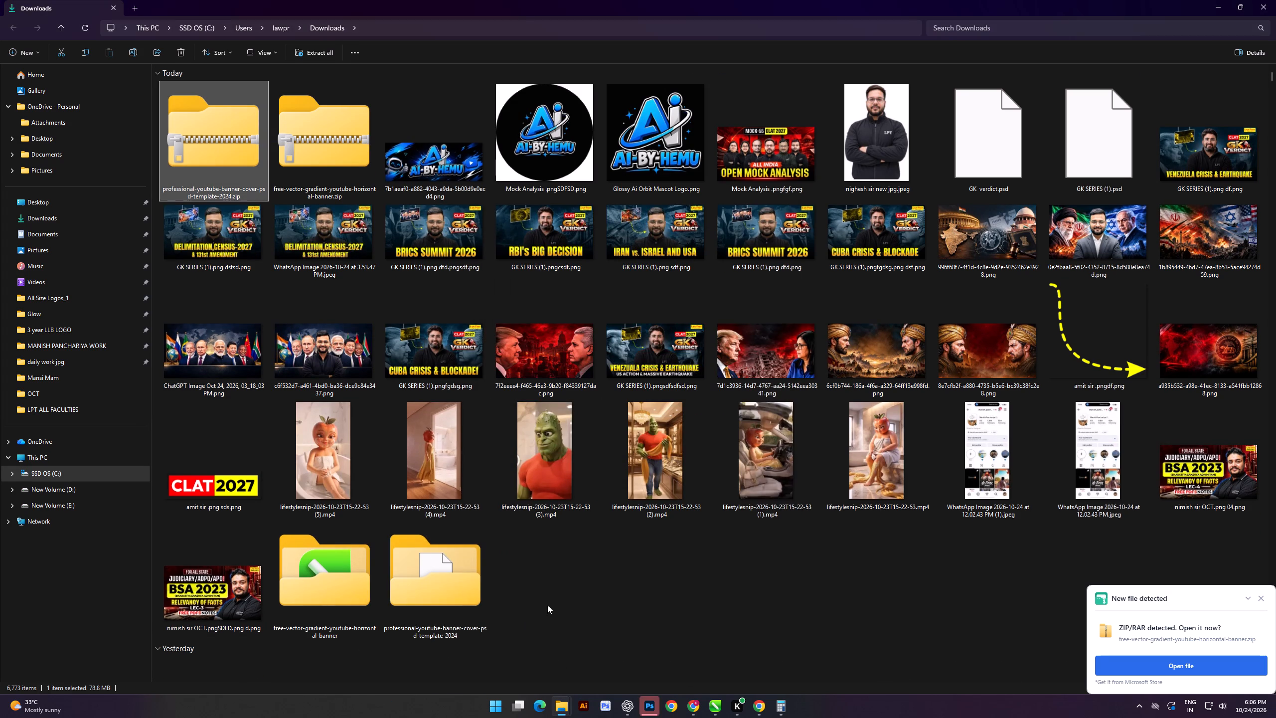
Open the PSD from the extracted template folder in Photoshop and update its text layers.
double_click(440, 576)
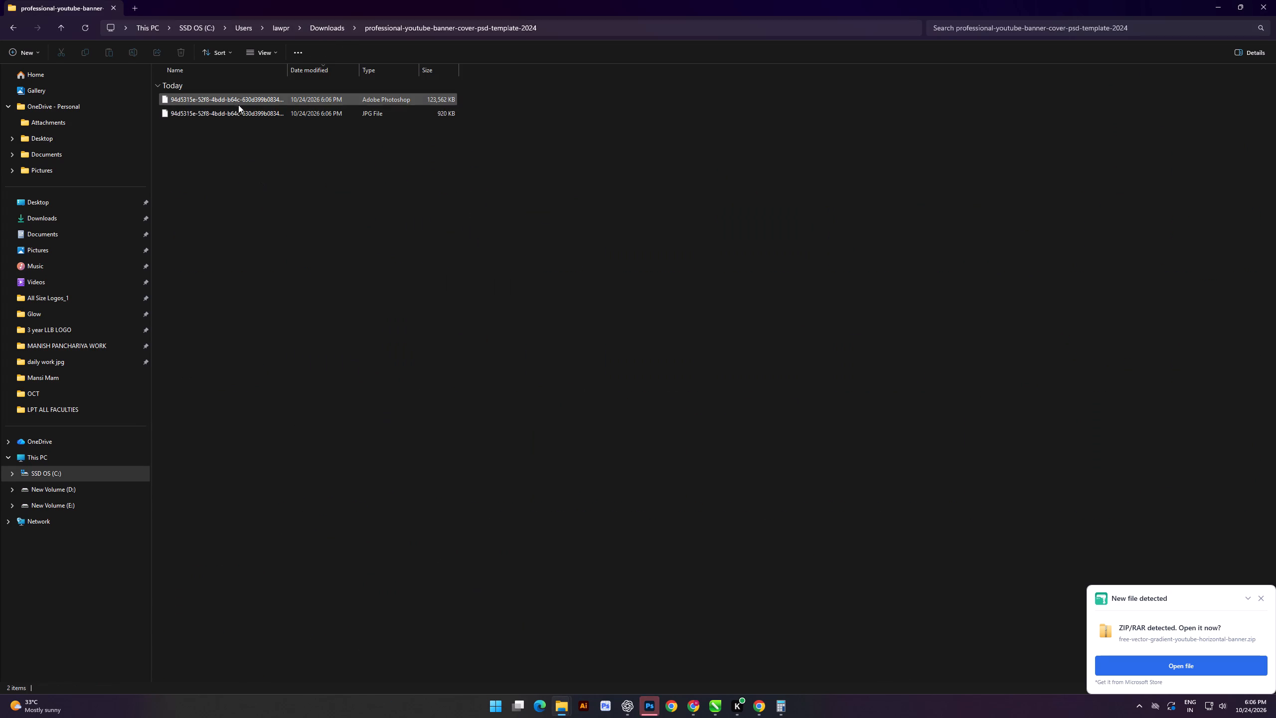
double_click(285, 103)
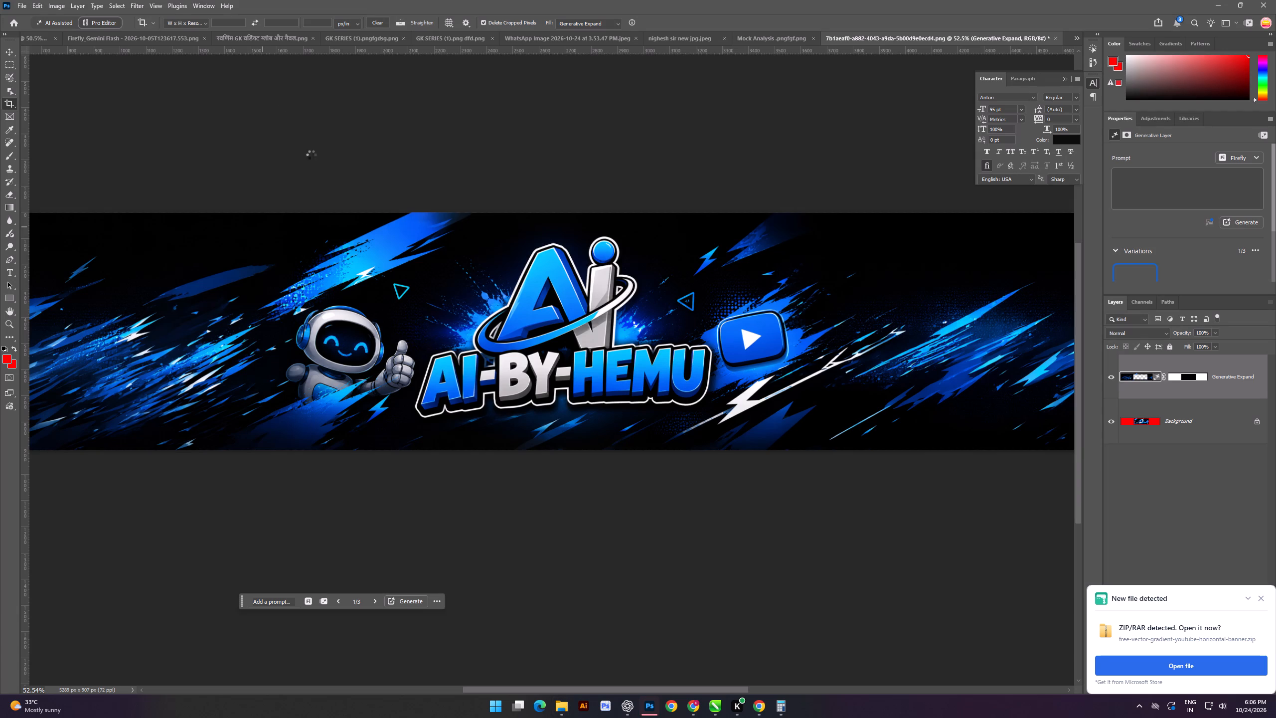
scroll(484, 288, "down", 1)
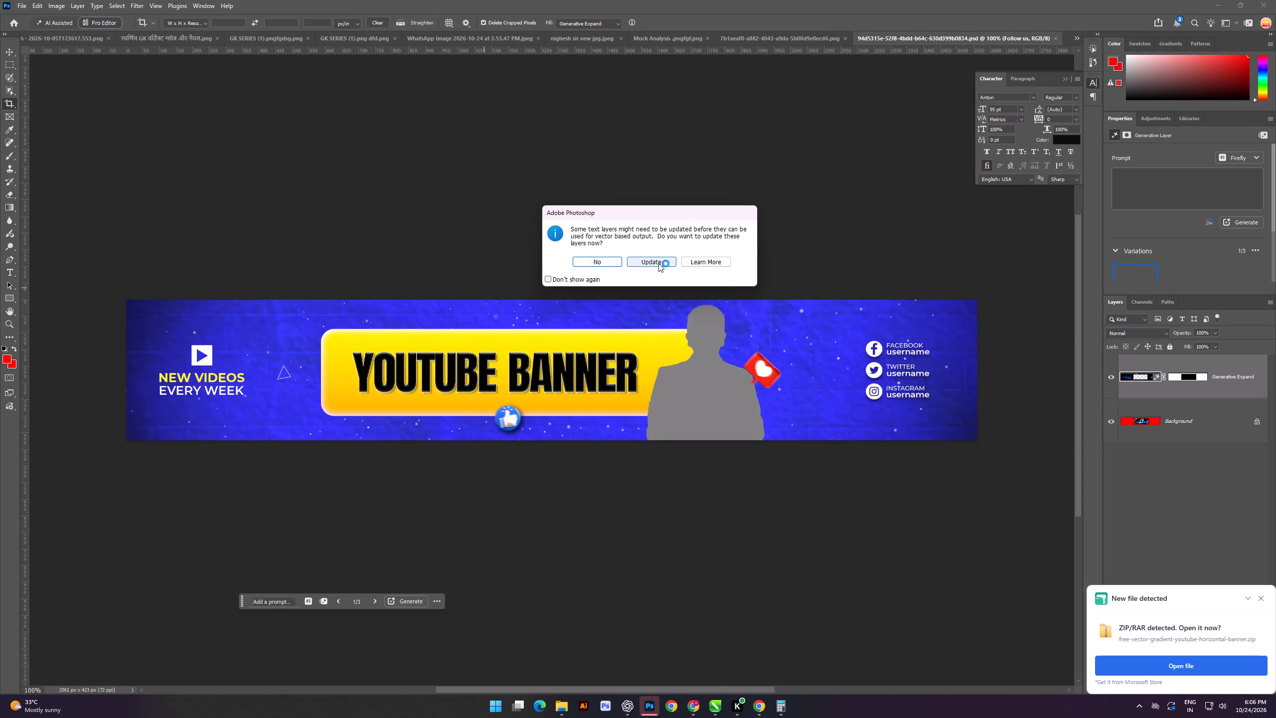
left_click(658, 263)
scroll(609, 319, "down", 2)
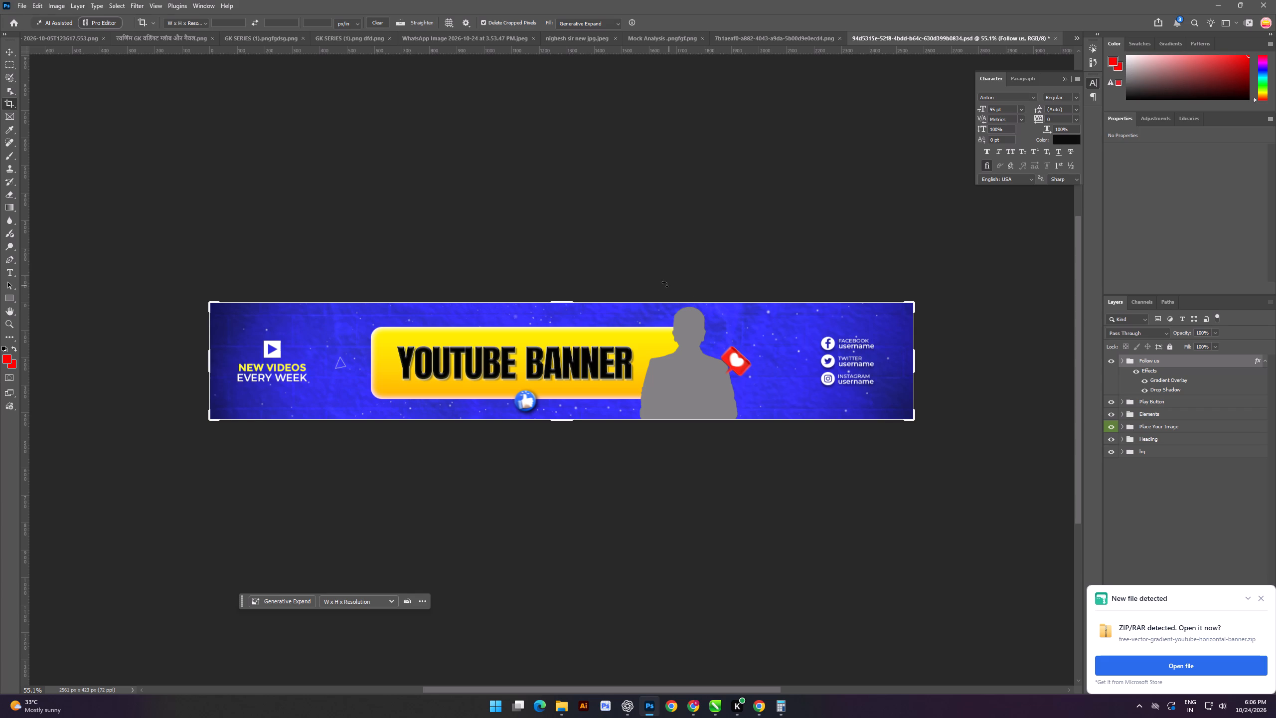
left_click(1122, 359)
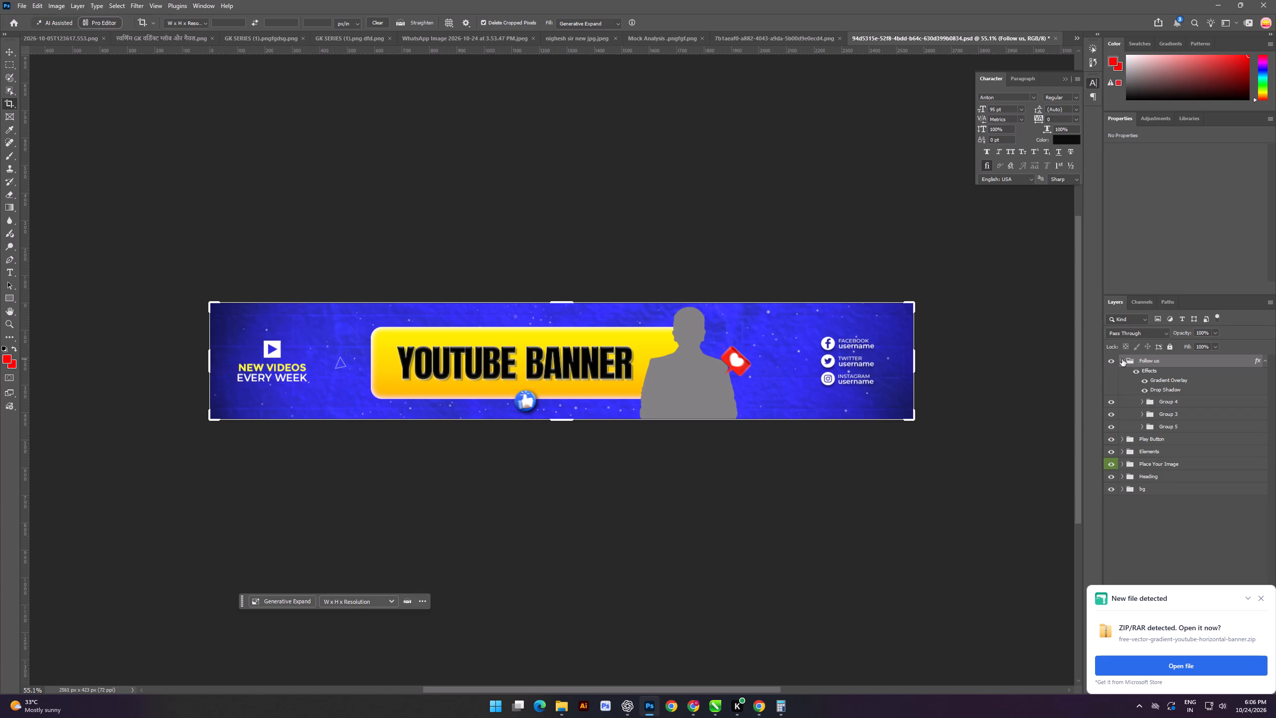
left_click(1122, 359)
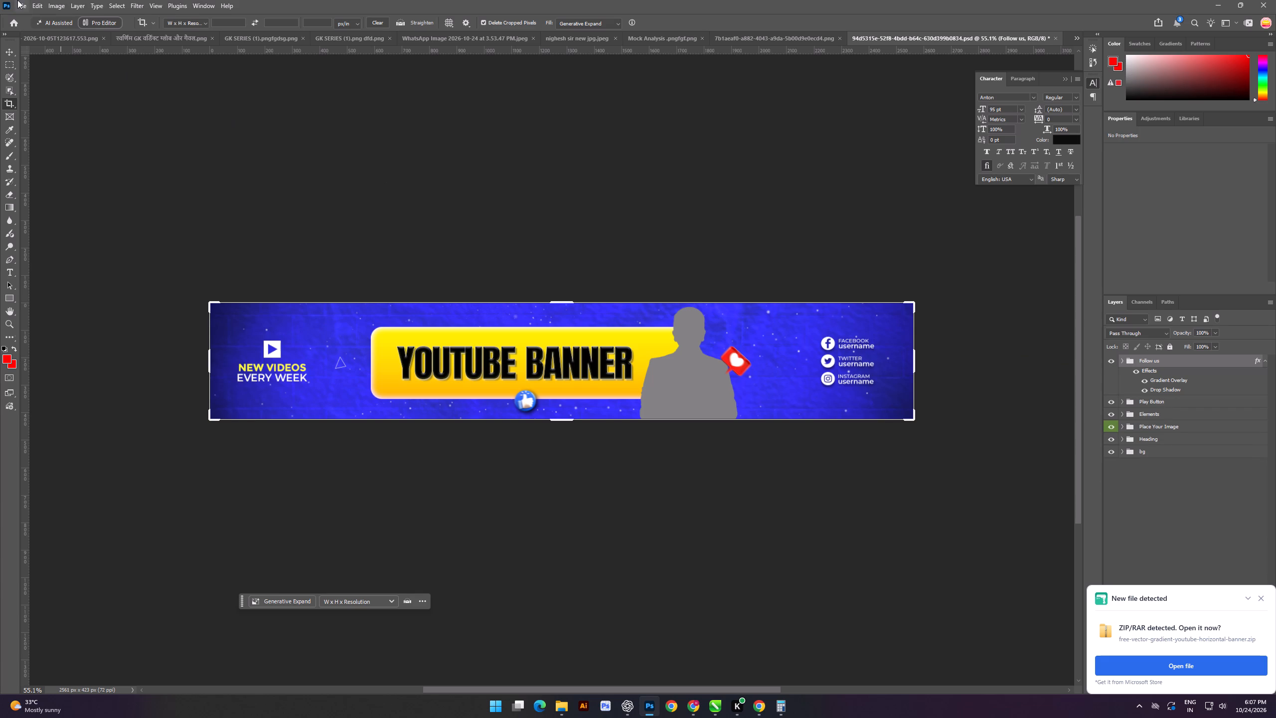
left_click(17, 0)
In the AI-BY-HEMU document, merge the Generative Expand layer with the Background into a single layer.
left_click(814, 35)
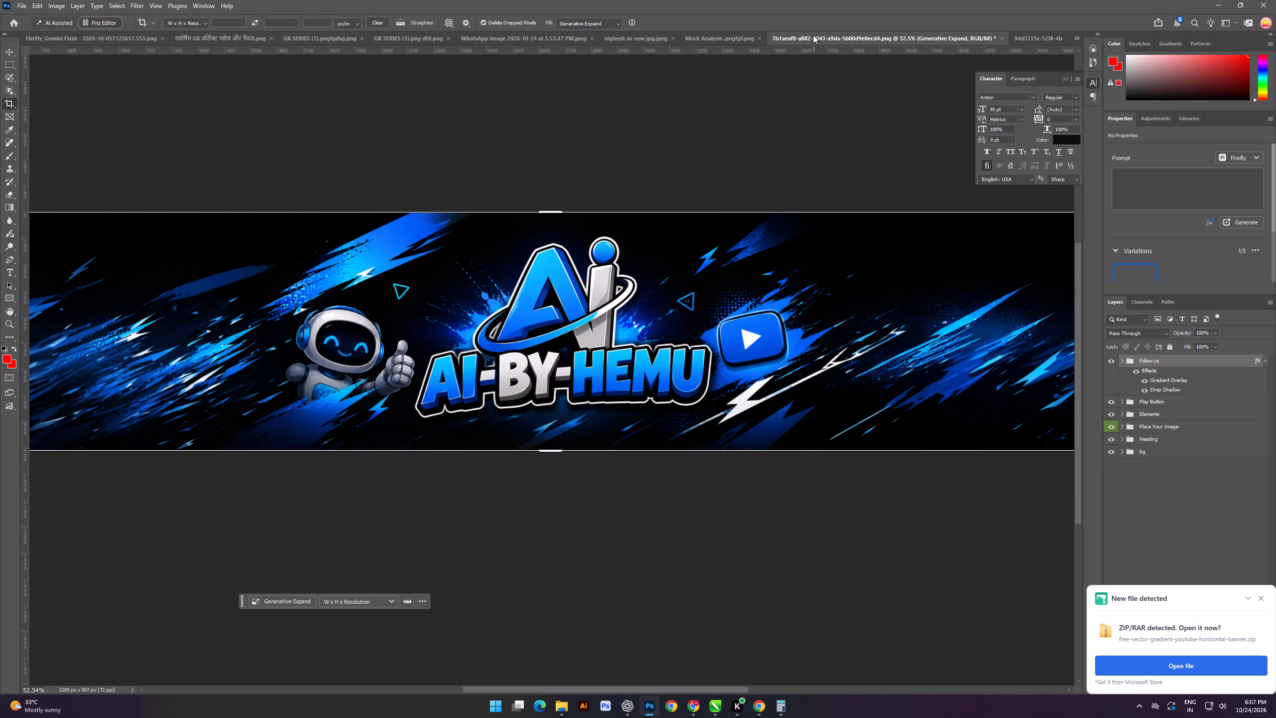
scroll(568, 273, "down", 4)
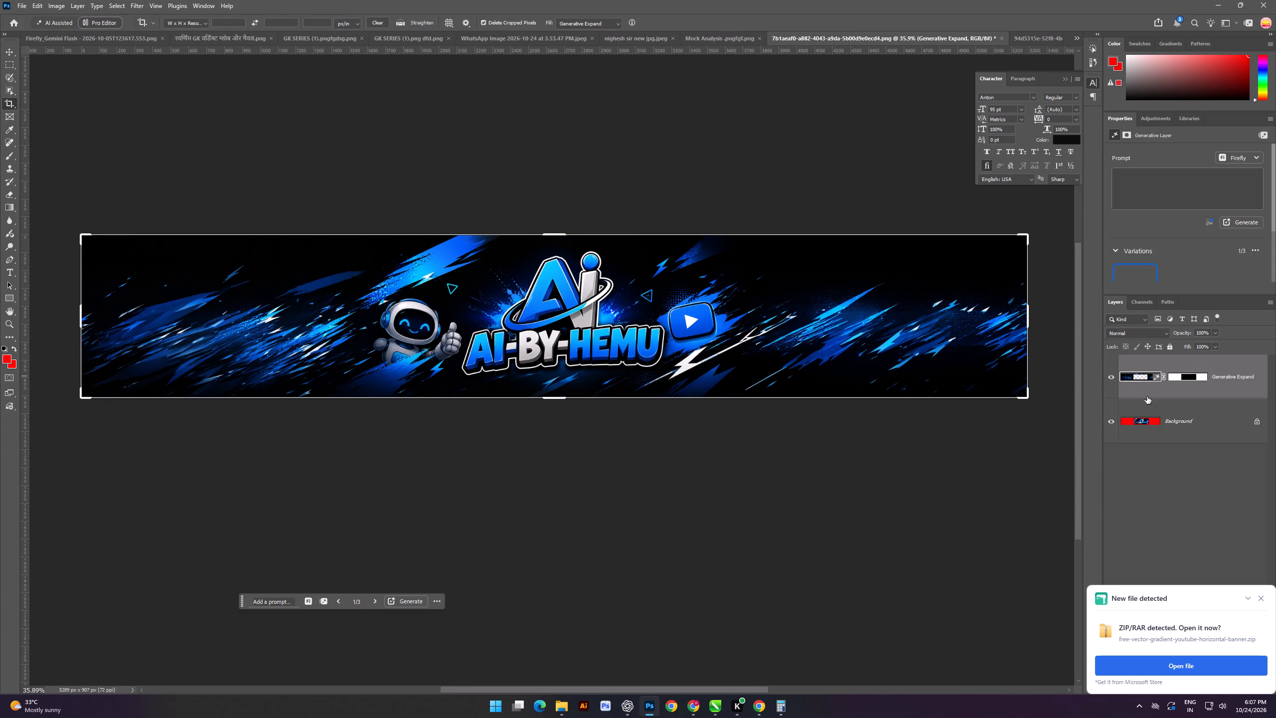
left_click(1187, 425, "ctrl")
key("ctrl+e")
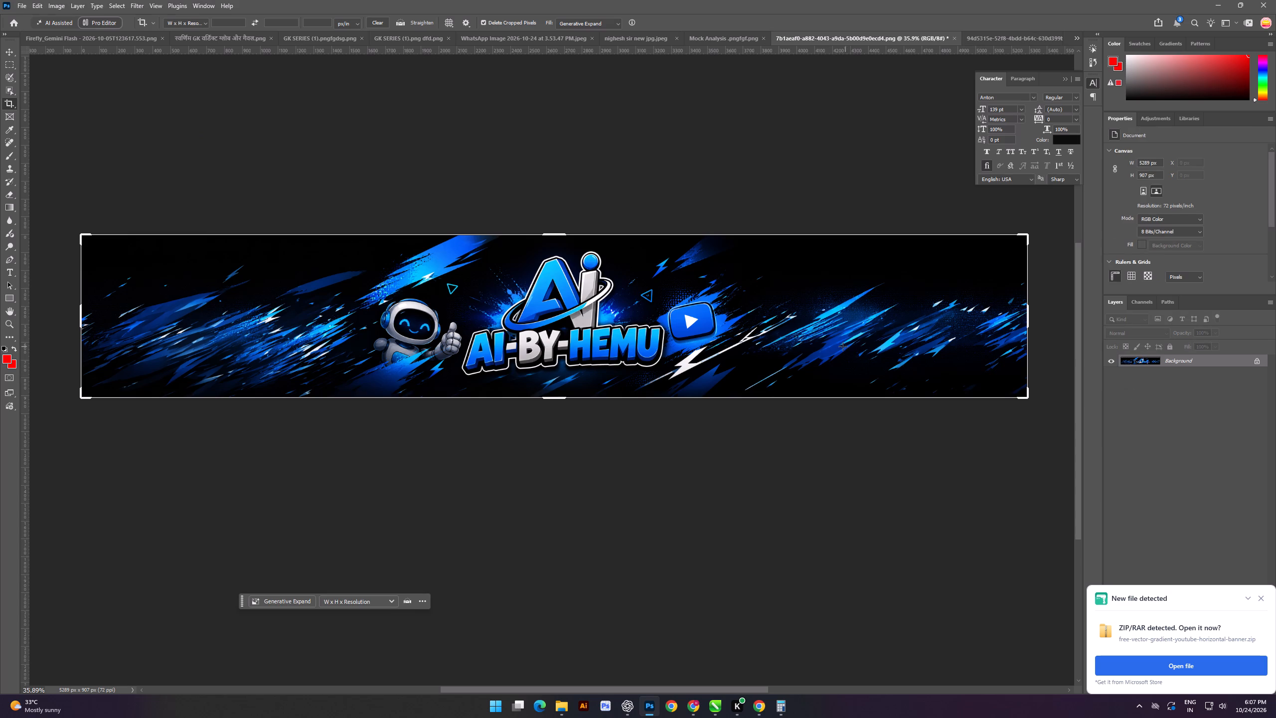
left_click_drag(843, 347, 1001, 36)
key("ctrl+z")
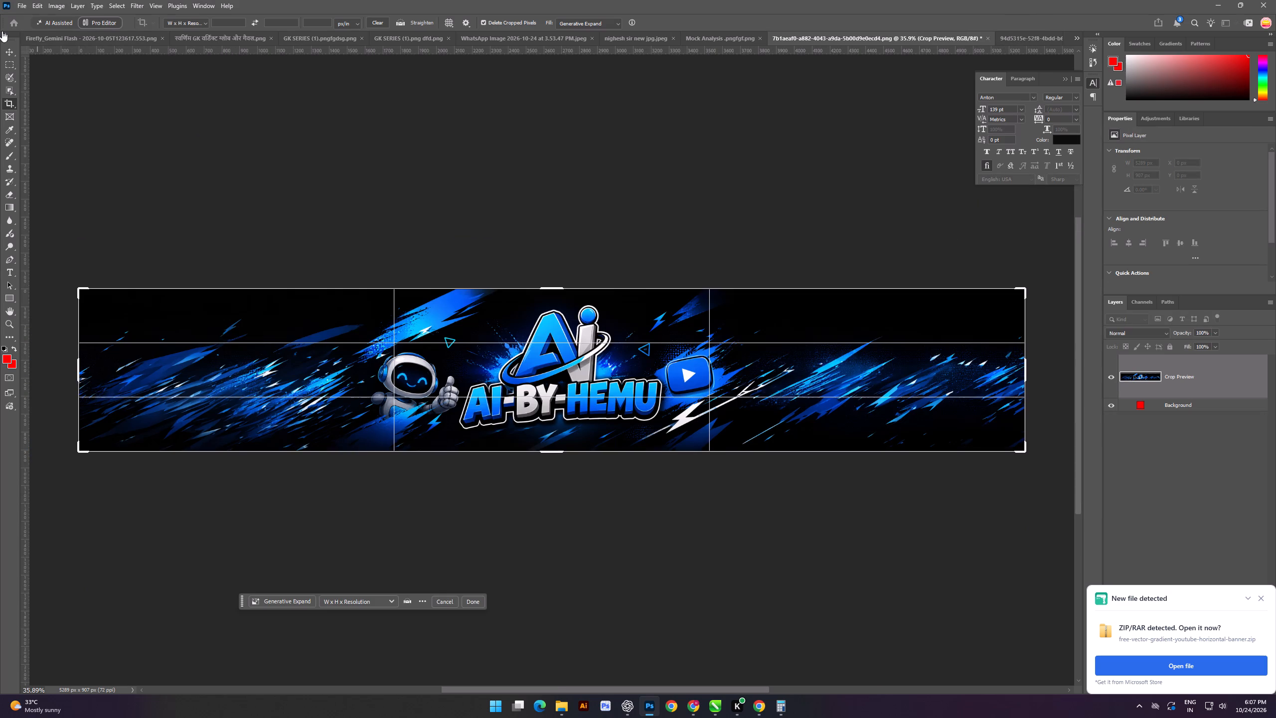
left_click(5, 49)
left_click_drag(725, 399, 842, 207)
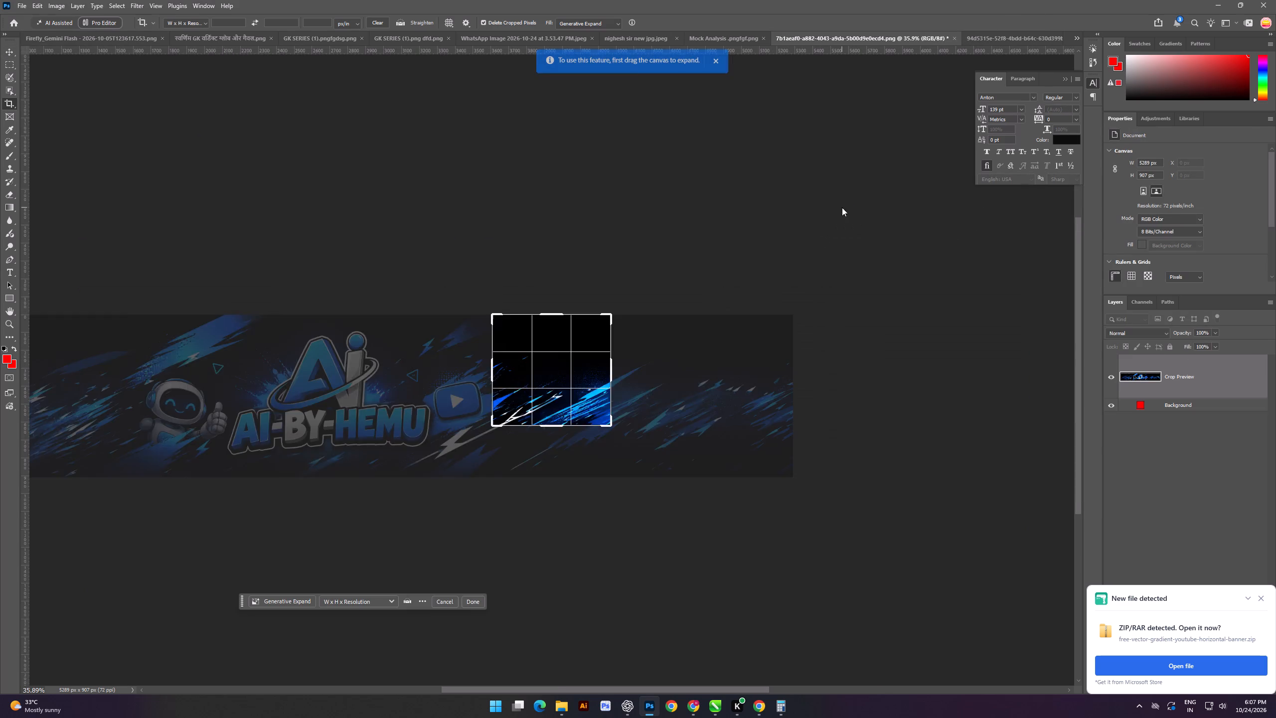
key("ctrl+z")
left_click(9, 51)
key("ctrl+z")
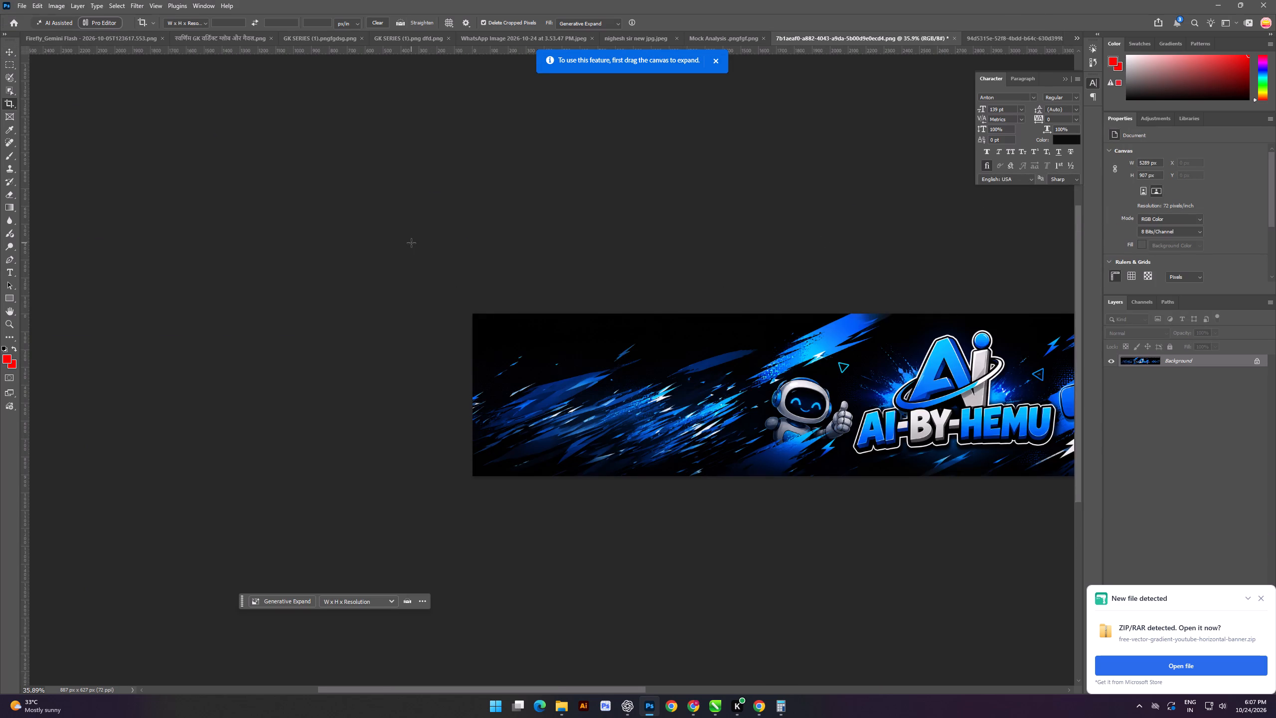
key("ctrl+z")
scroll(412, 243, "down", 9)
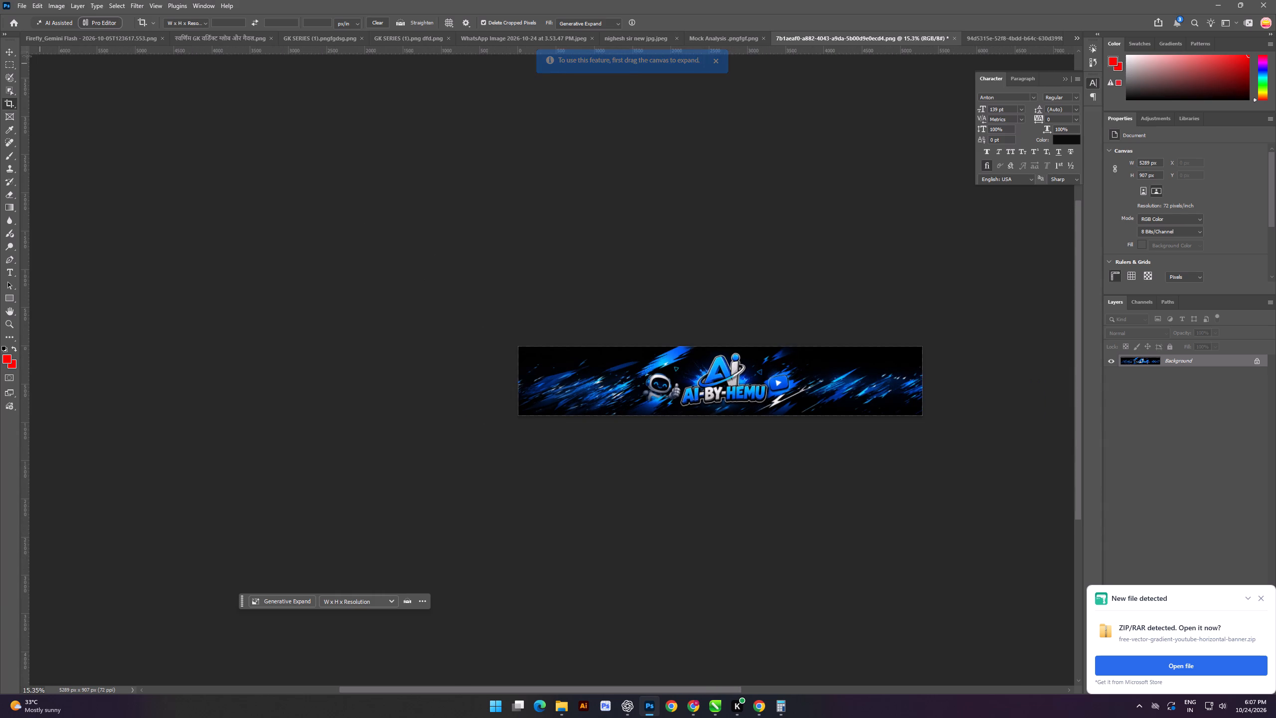
Copy the merged AI-BY-HEMU Background layer into the YouTube banner template document with the Move tool.
left_click(8, 52)
left_click_drag(1139, 358, 1040, 49)
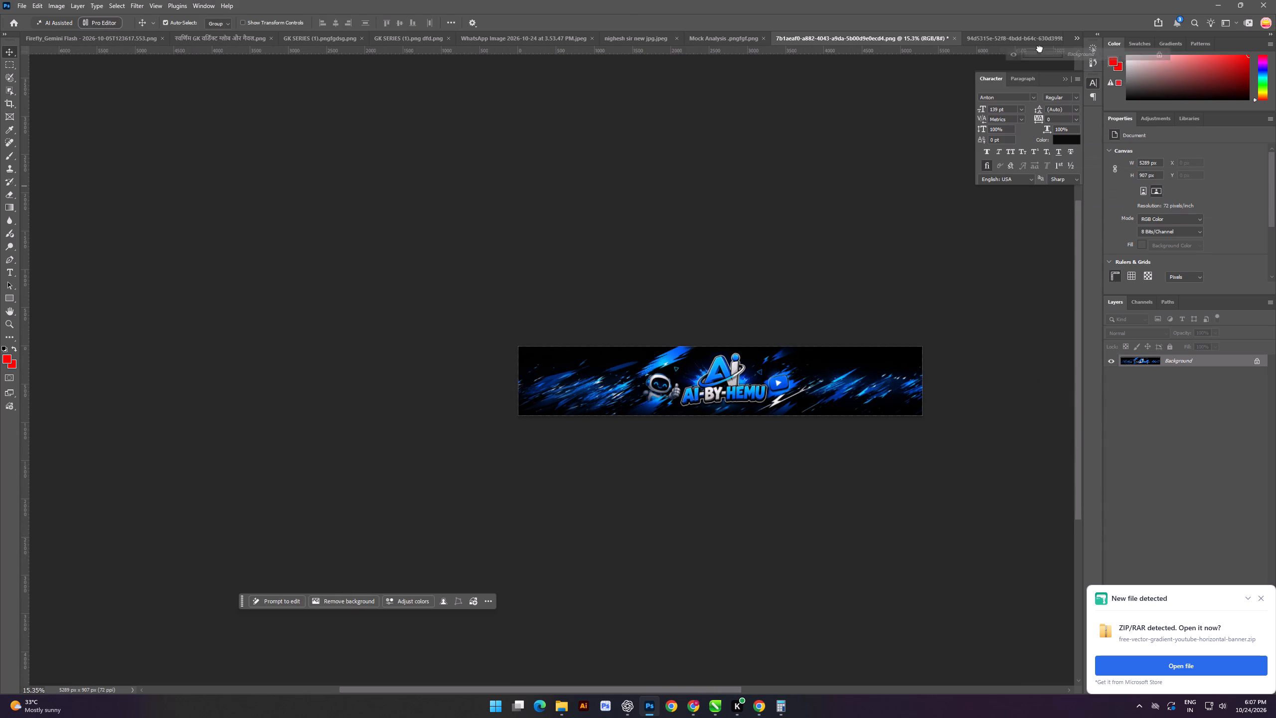
left_click_drag(1040, 49, 467, 372)
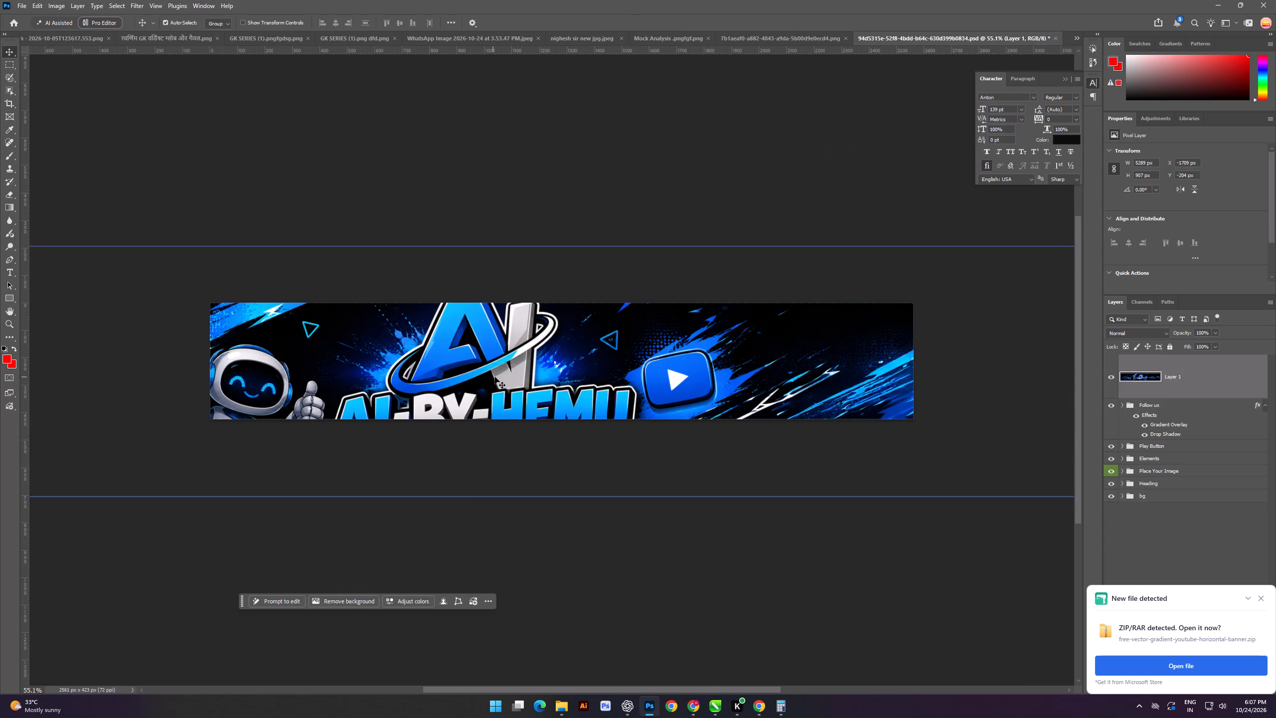
Scale the AI-BY-HEMU artwork layer to about 54% and center it so it covers the whole banner canvas.
scroll(495, 377, "down", 3)
key("ctrl+t")
scroll(490, 461, "down", 1)
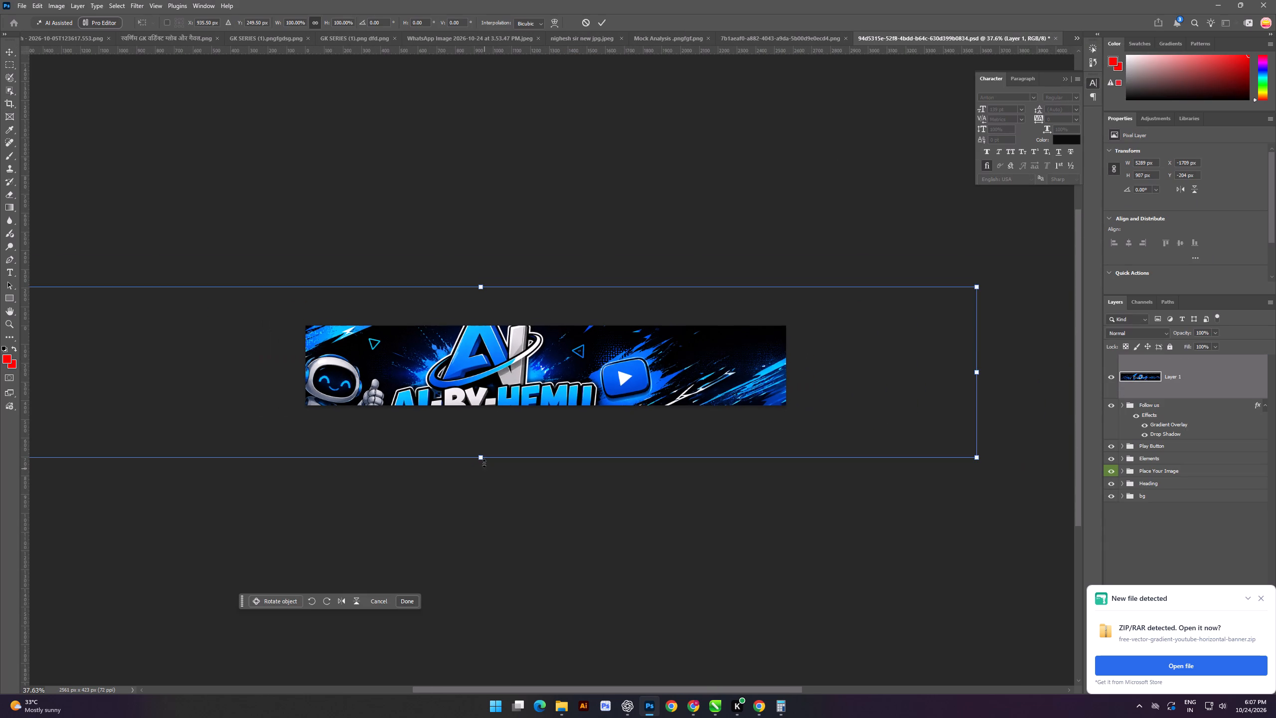
left_click_drag(478, 460, 469, 419, "alt")
scroll(441, 404, "up", 2)
left_click_drag(509, 358, 567, 357)
scroll(536, 395, "up", 3)
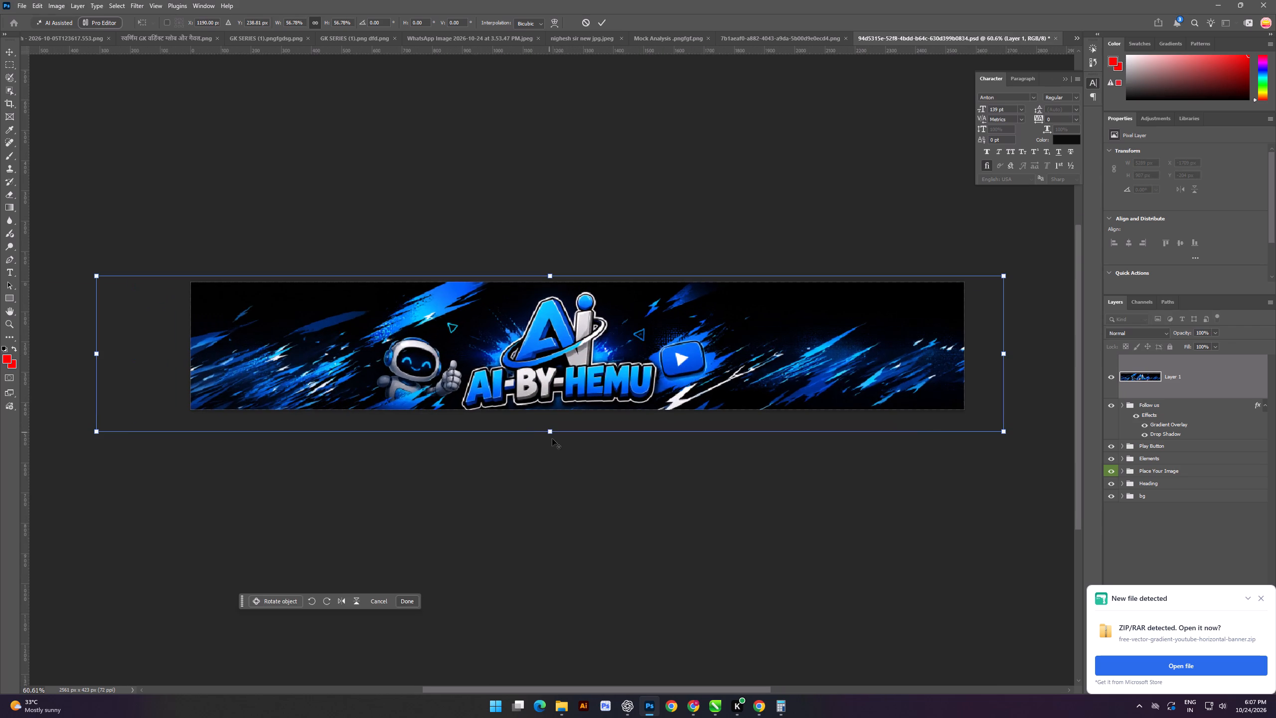
left_click_drag(552, 434, 544, 423, "alt")
left_click_drag(521, 370, 528, 371)
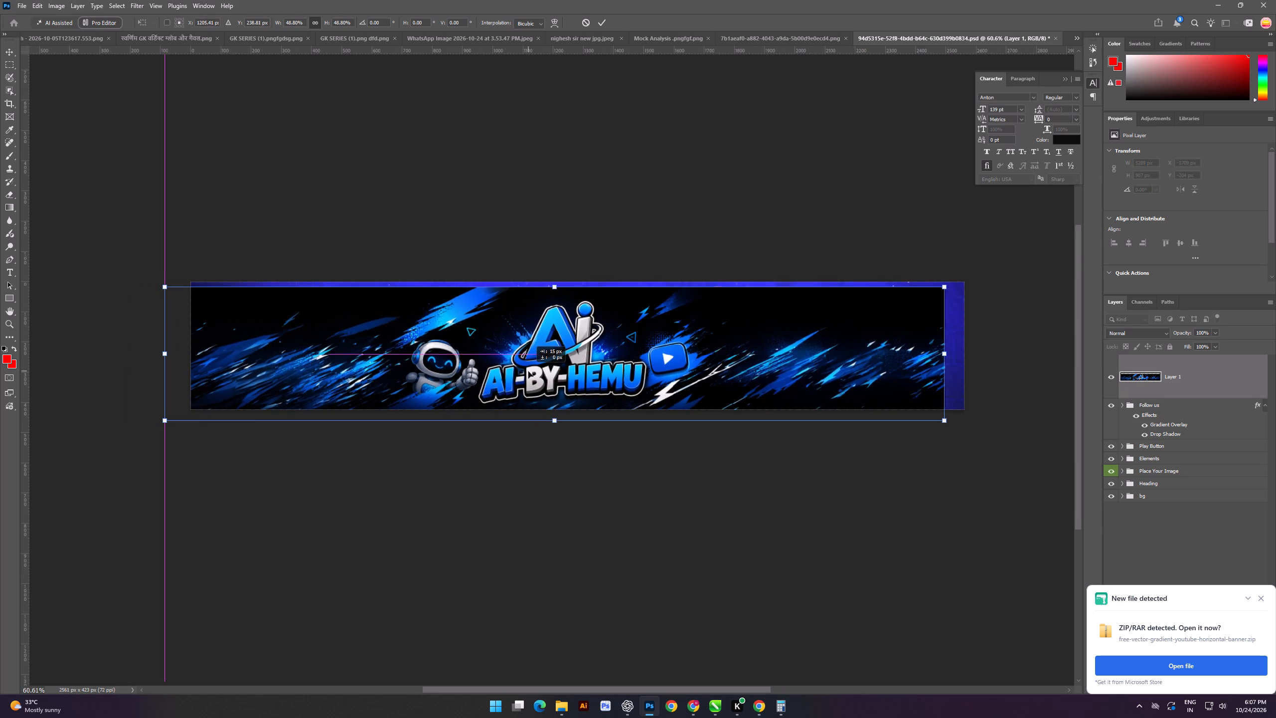
left_click_drag(528, 371, 548, 362)
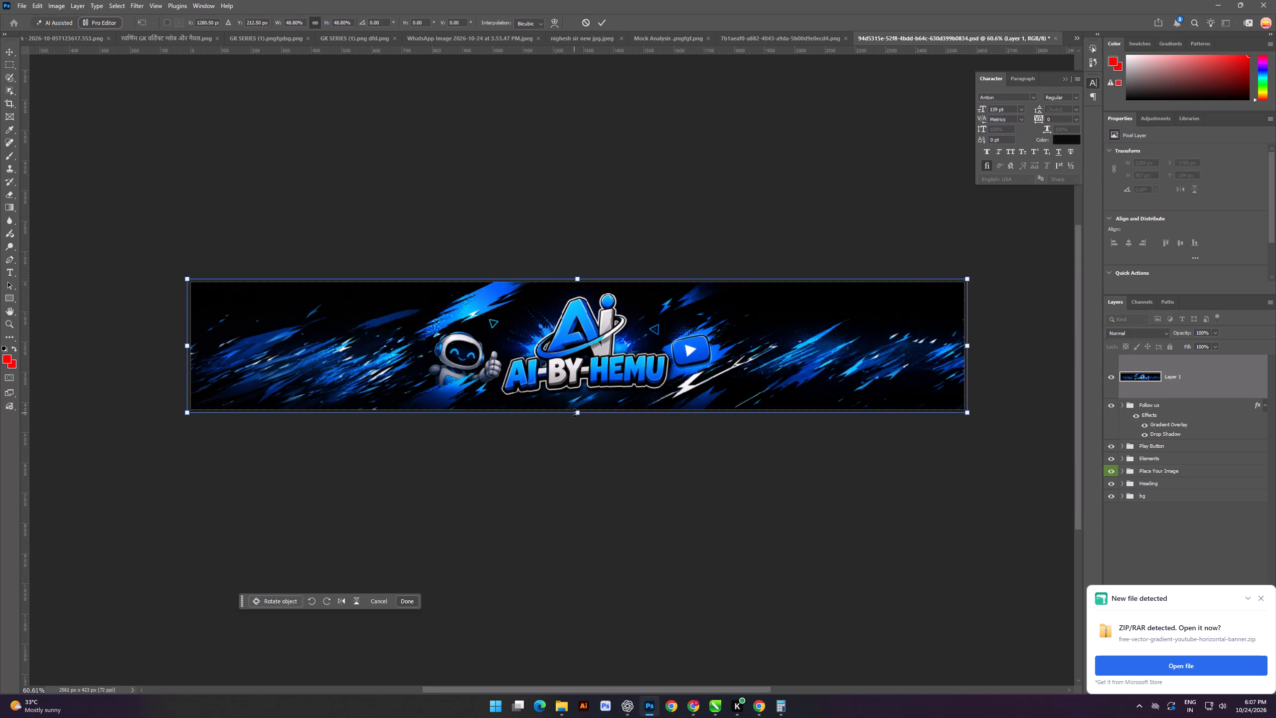
left_click_drag(576, 413, 577, 421, "alt")
left_click(571, 372)
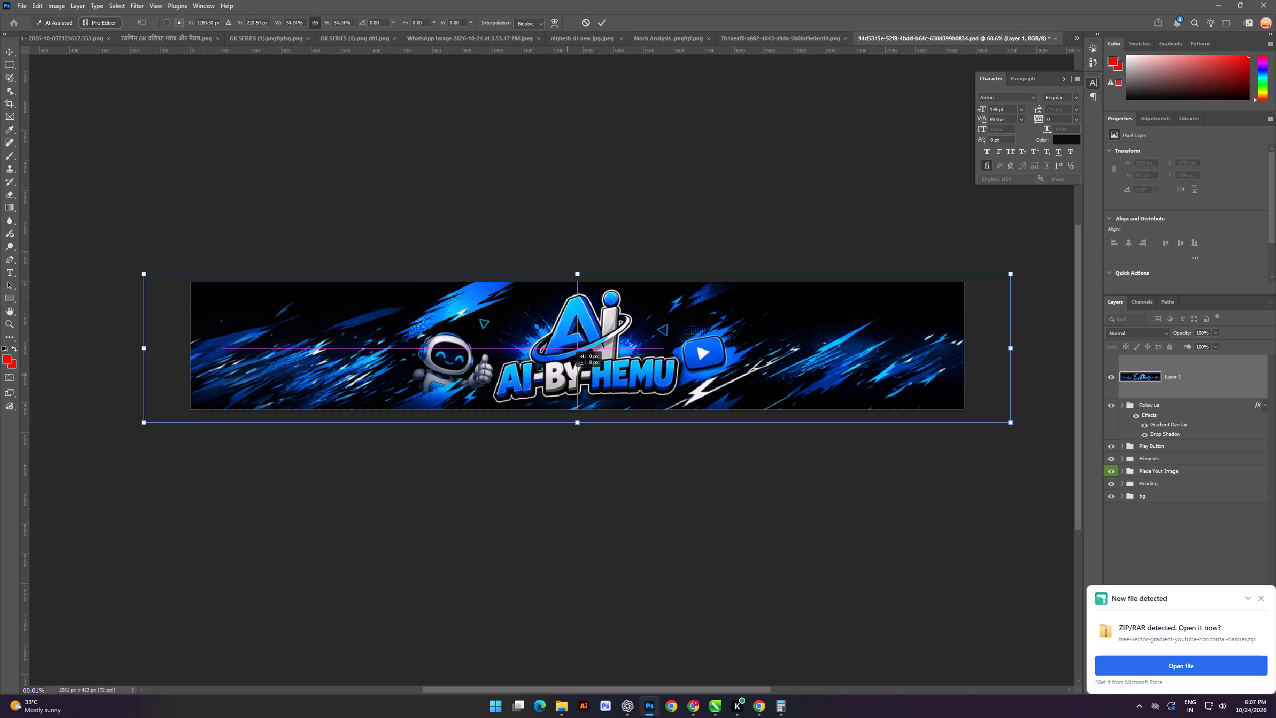
left_click(59, 101)
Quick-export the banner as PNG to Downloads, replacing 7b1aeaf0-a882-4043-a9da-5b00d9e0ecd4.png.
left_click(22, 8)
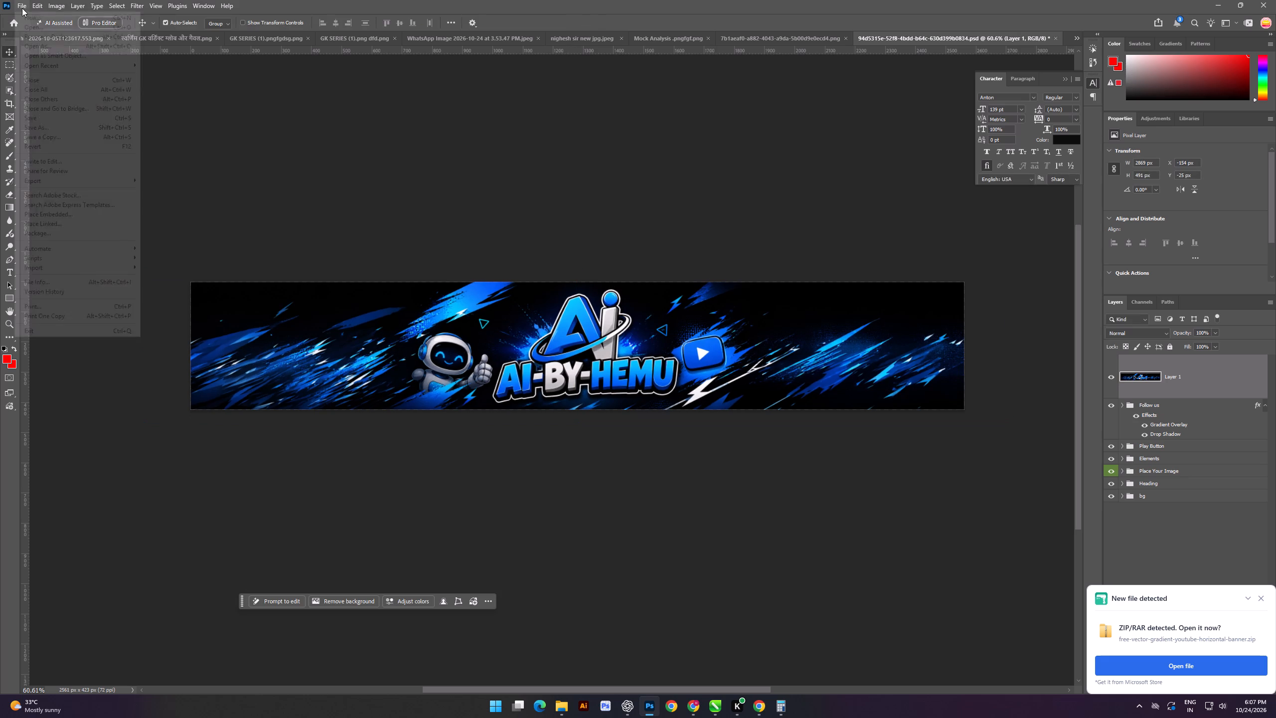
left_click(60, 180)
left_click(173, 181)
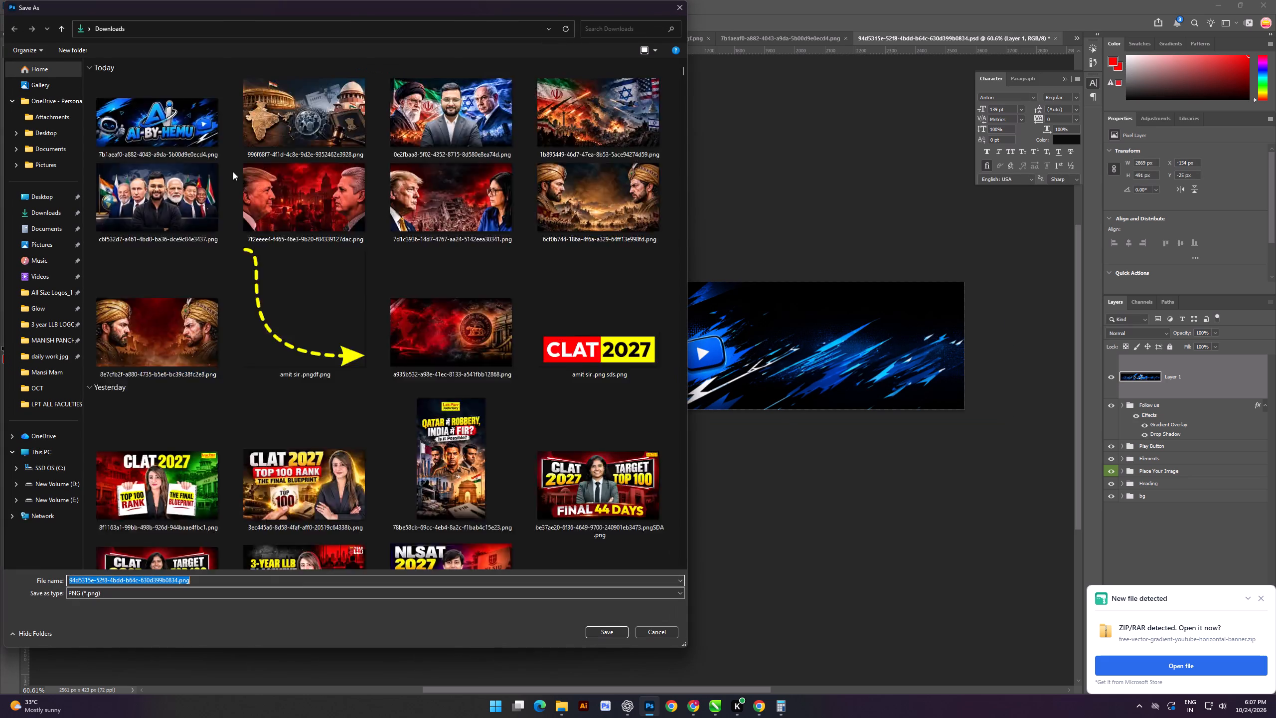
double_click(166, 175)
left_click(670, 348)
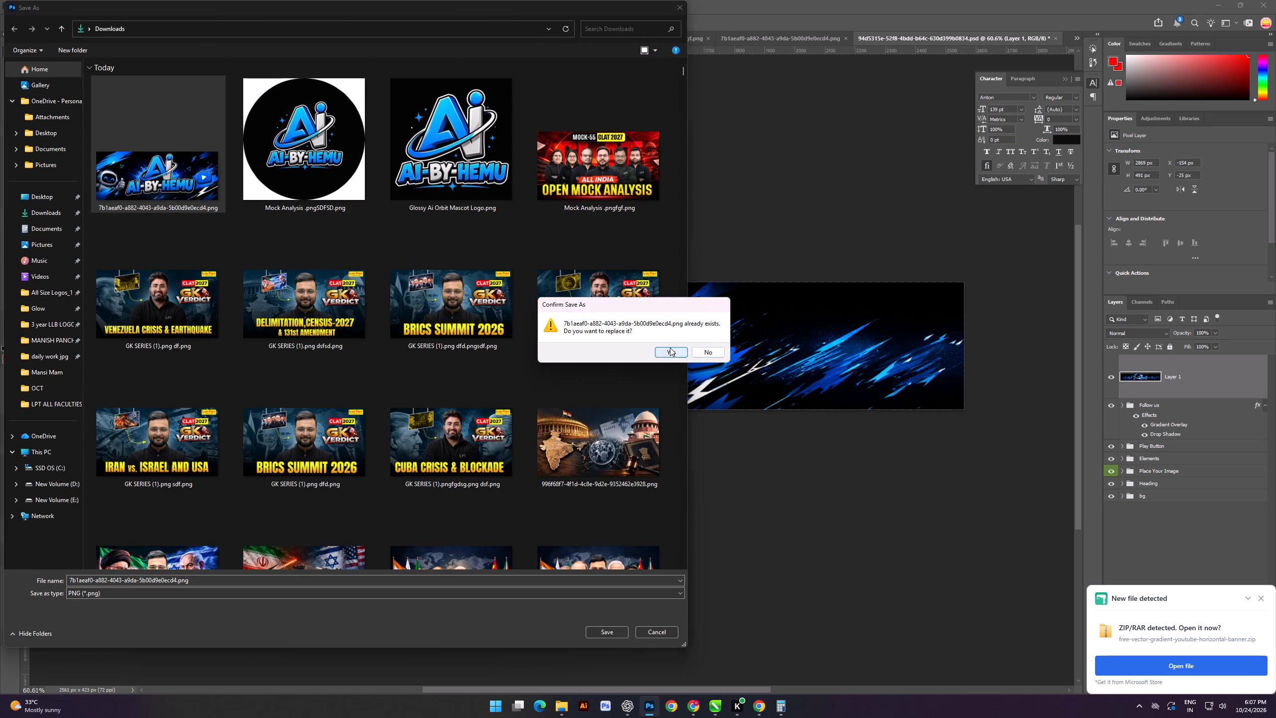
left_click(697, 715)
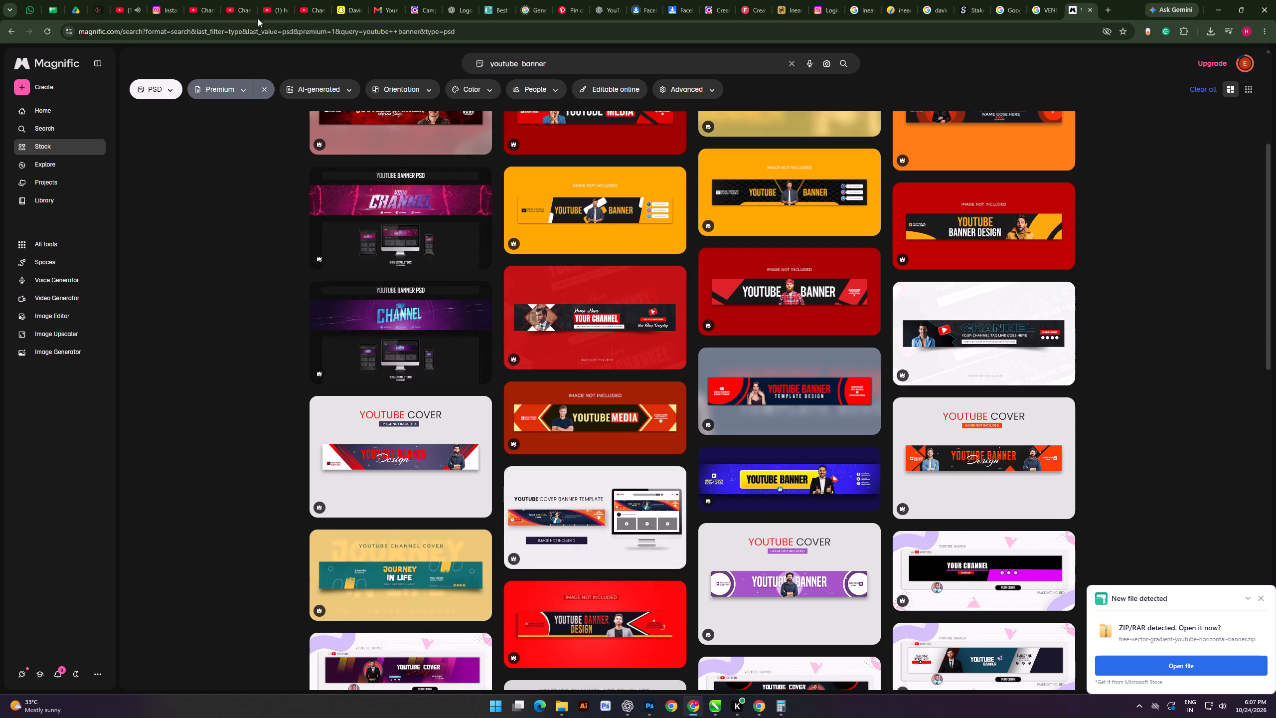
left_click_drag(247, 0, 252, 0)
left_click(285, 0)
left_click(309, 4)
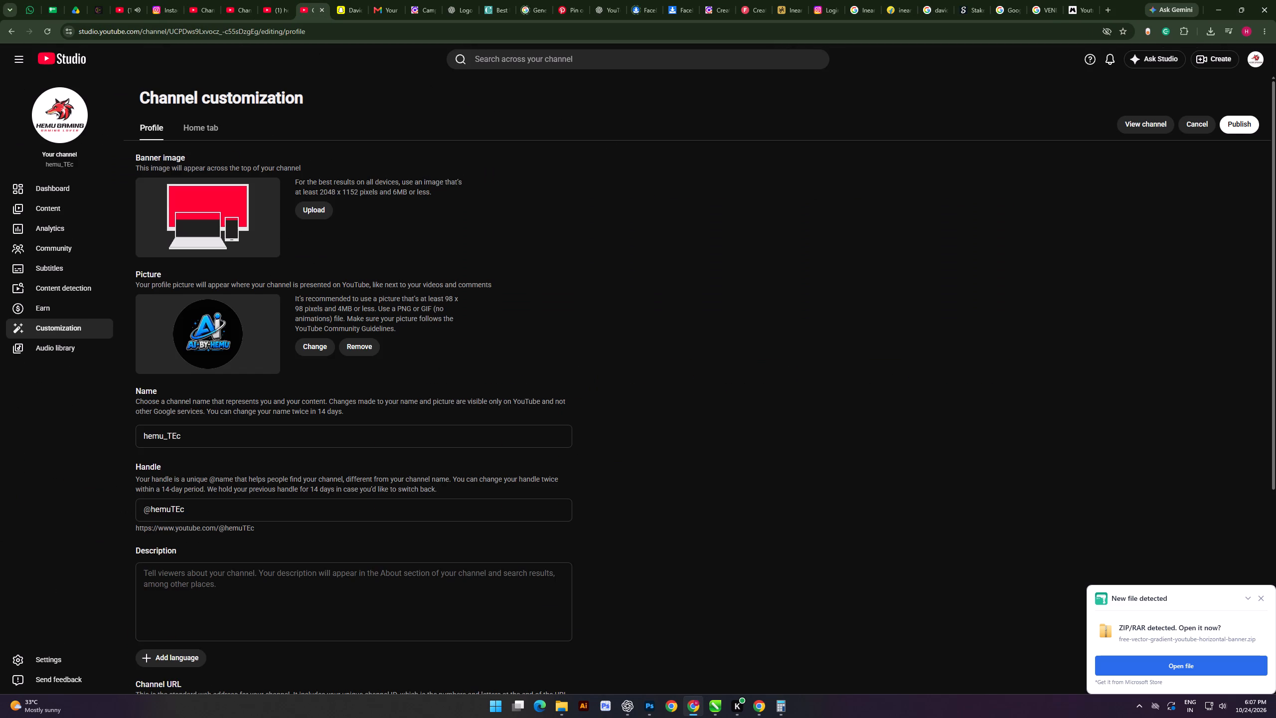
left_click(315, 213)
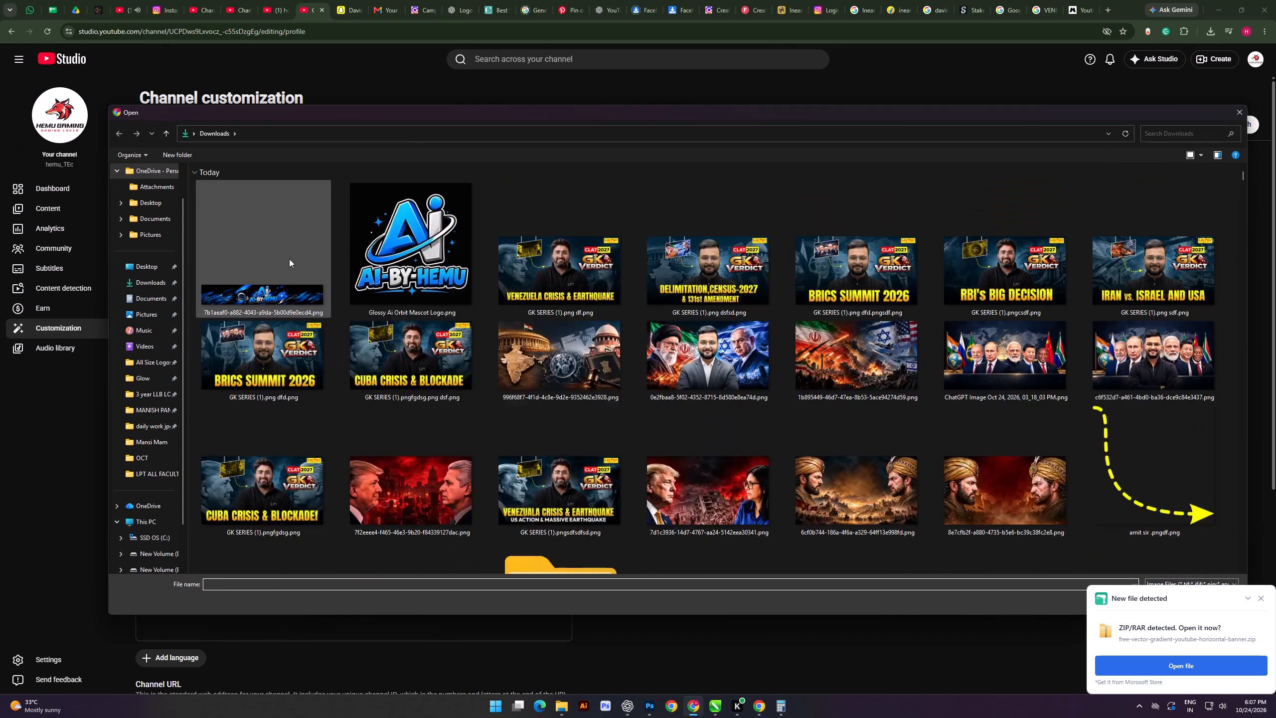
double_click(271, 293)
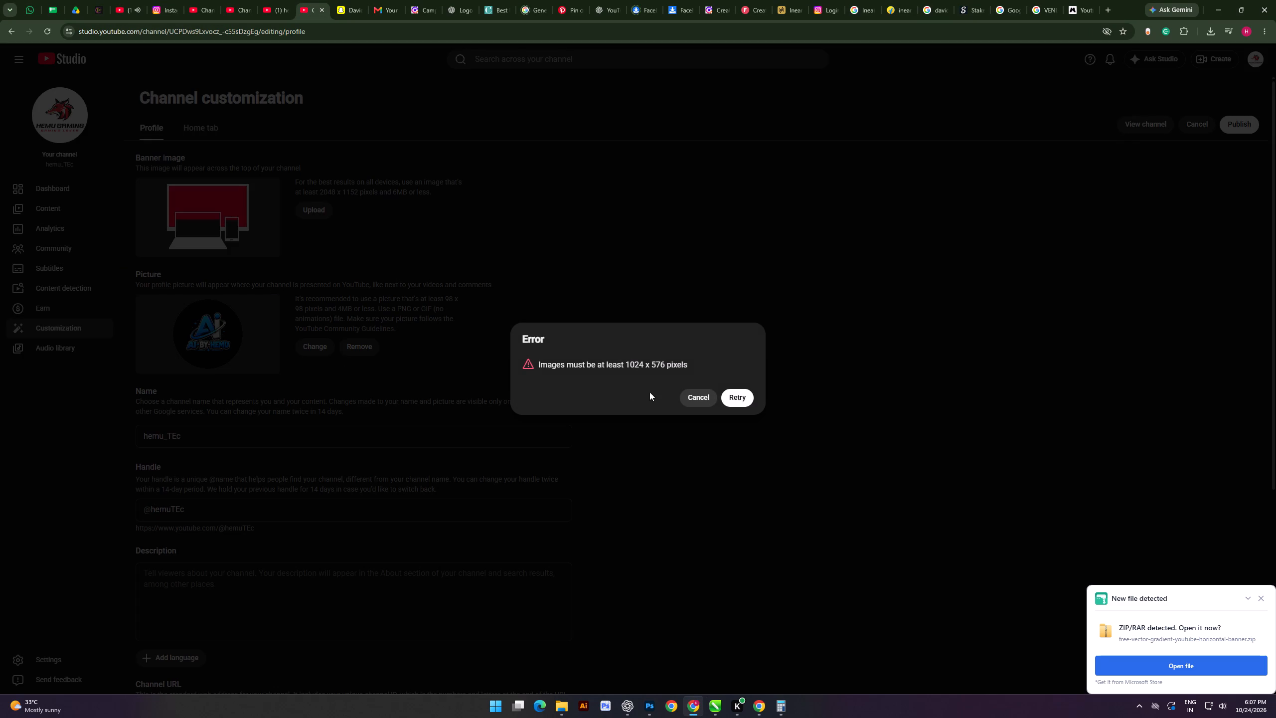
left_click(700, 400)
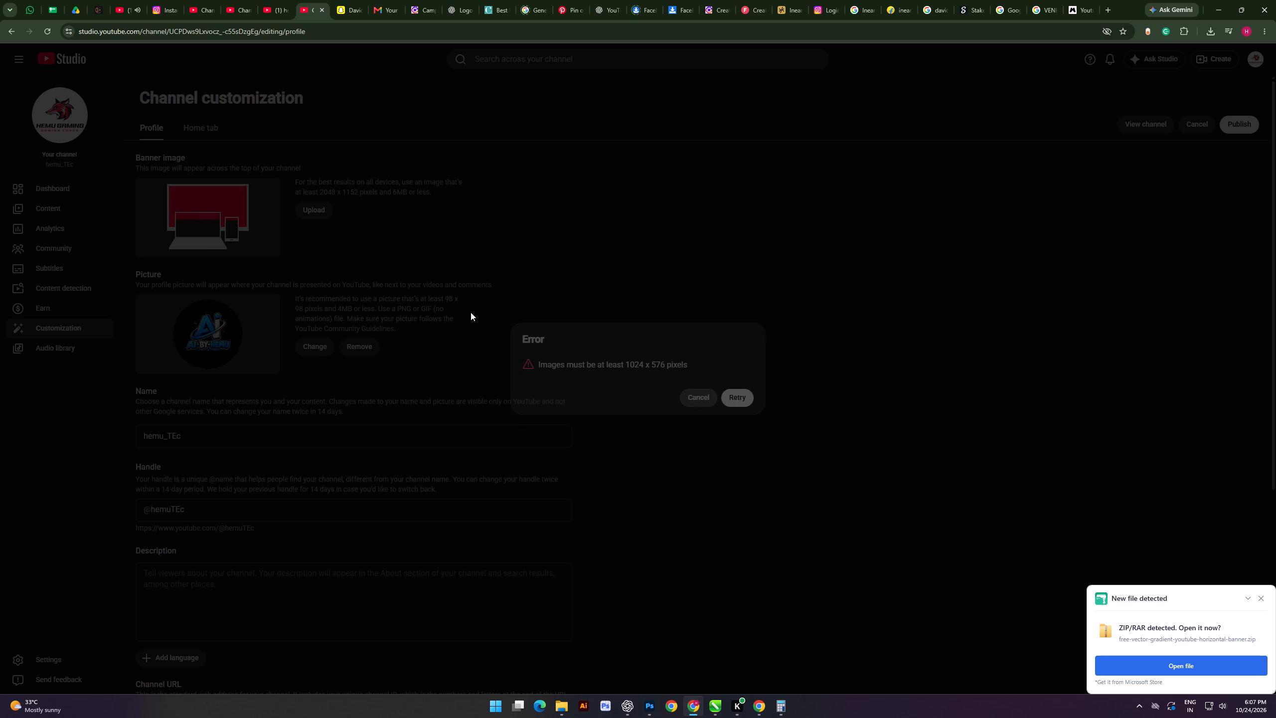
Return to Photoshop and quick-export the banner as PNG again, overwriting 7b1aeaf0-a882-4043-a9da-5b00d9e0ecd4.png in Downloads.
key("alt+Tab")
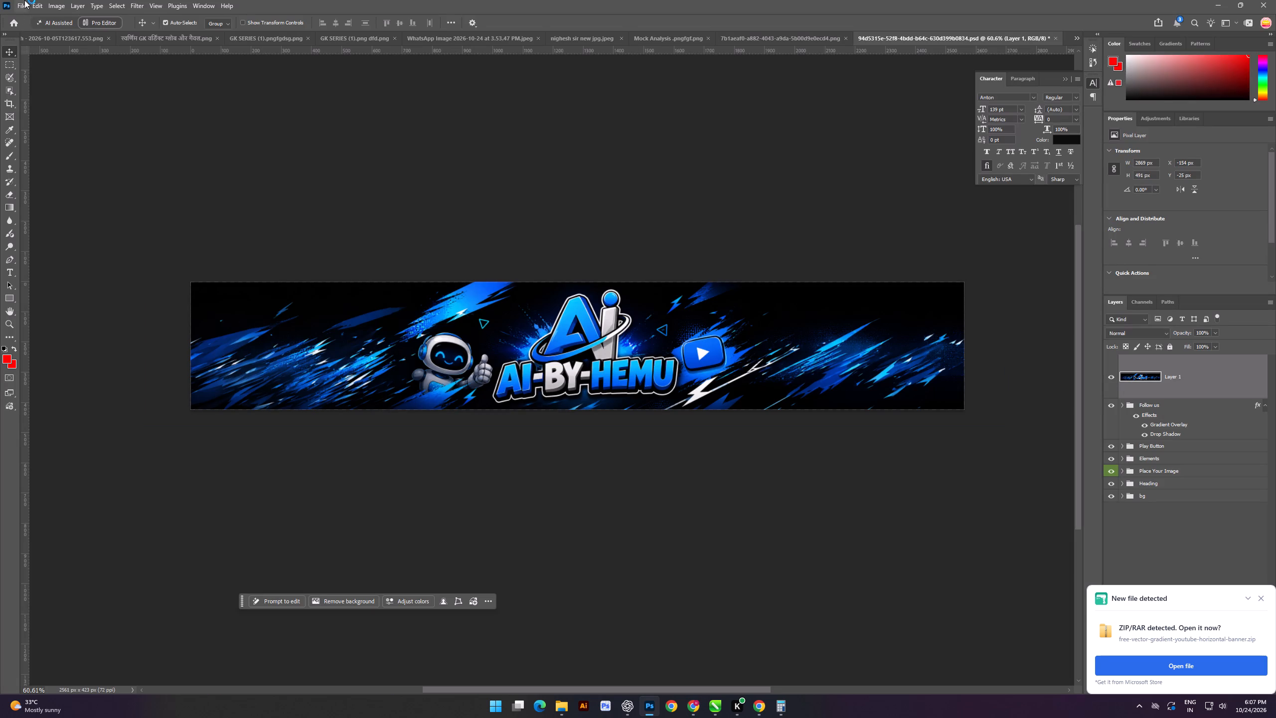
left_click(9, 63)
left_click(8, 51)
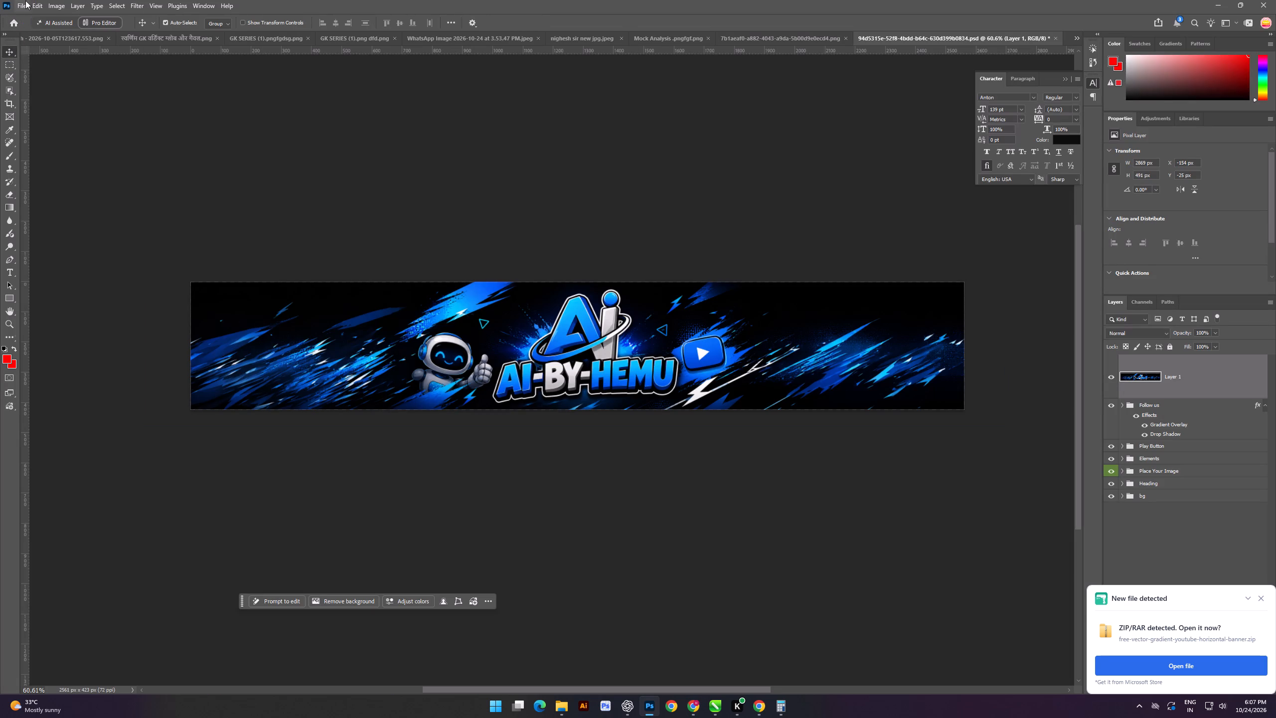
left_click(25, 0)
left_click(86, 182)
left_click(192, 182)
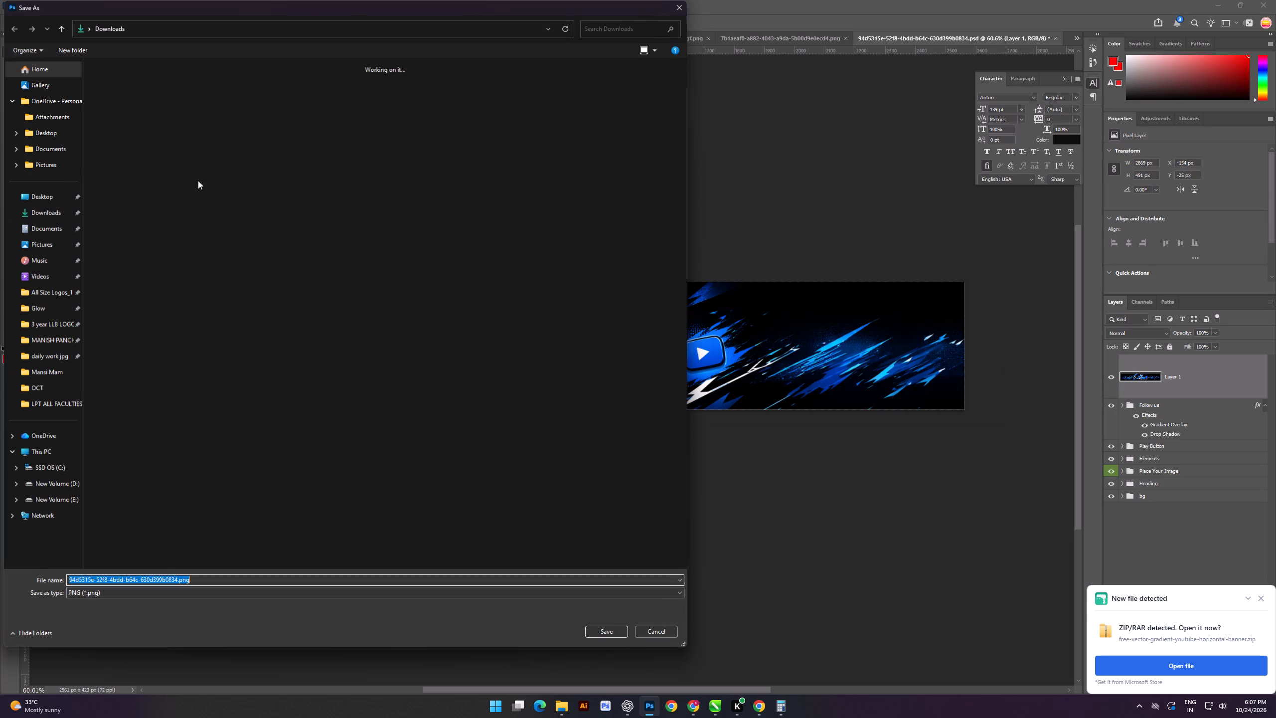
double_click(174, 190)
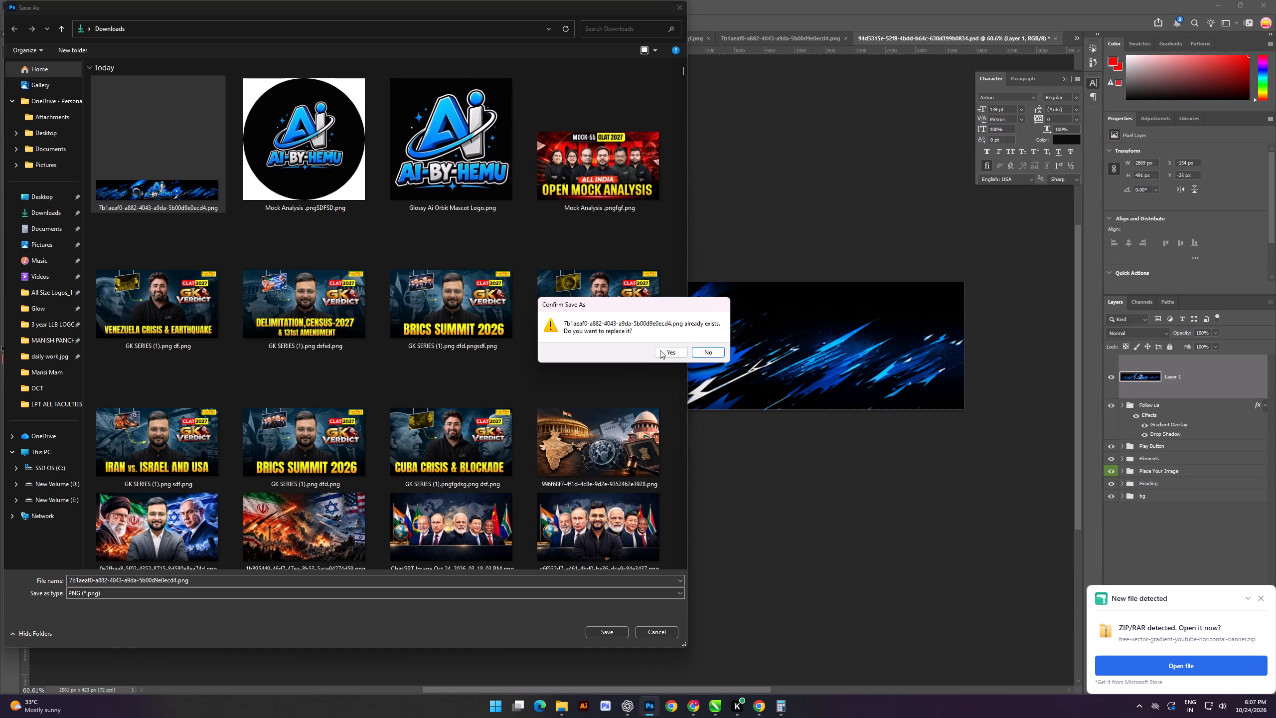
left_click(665, 351)
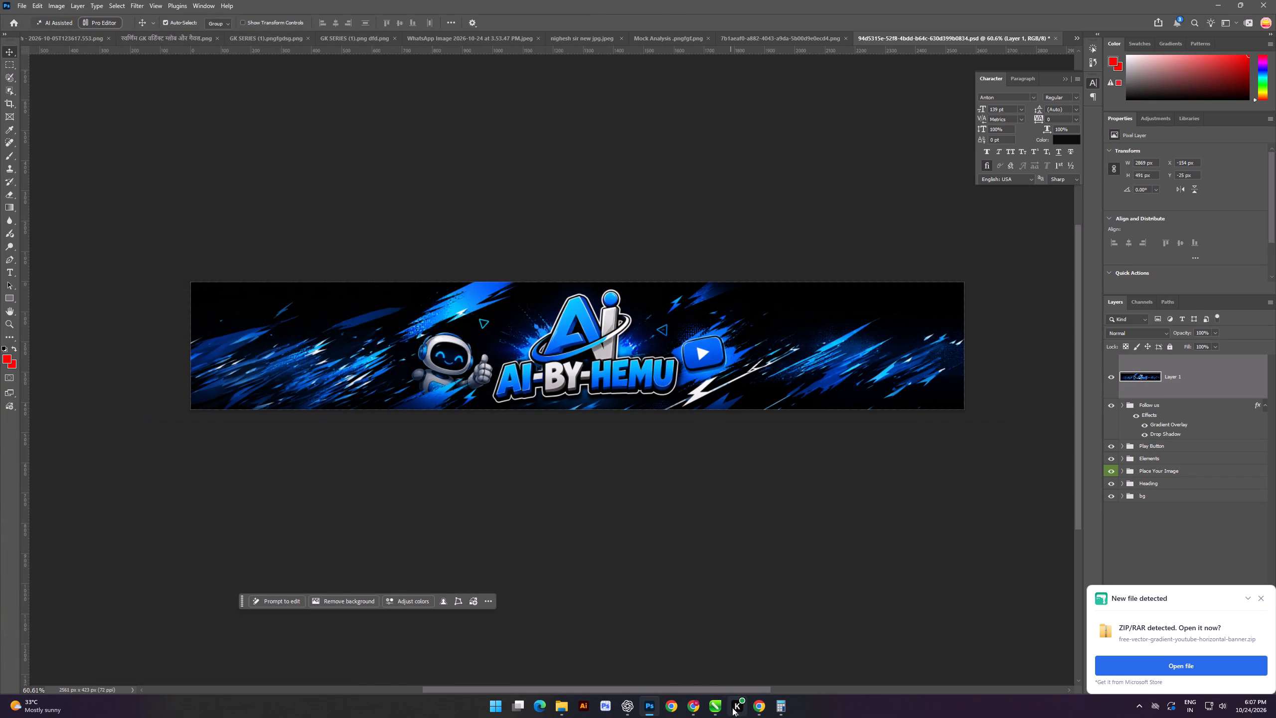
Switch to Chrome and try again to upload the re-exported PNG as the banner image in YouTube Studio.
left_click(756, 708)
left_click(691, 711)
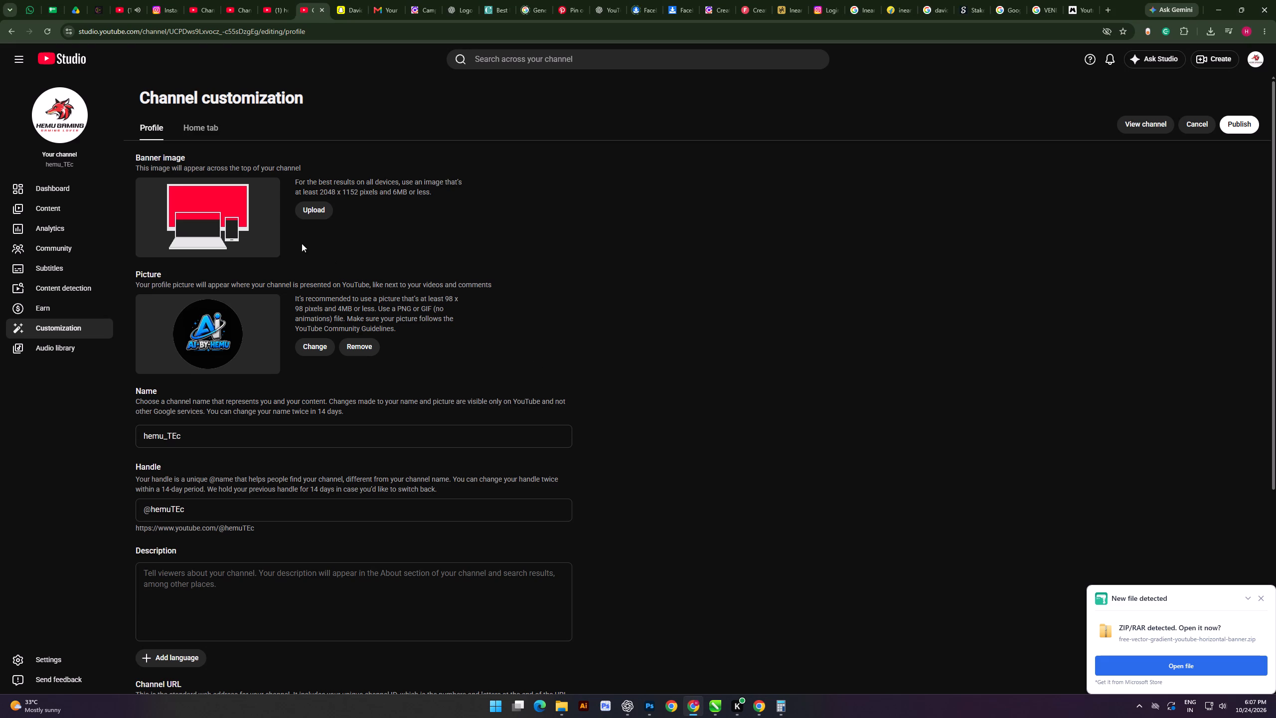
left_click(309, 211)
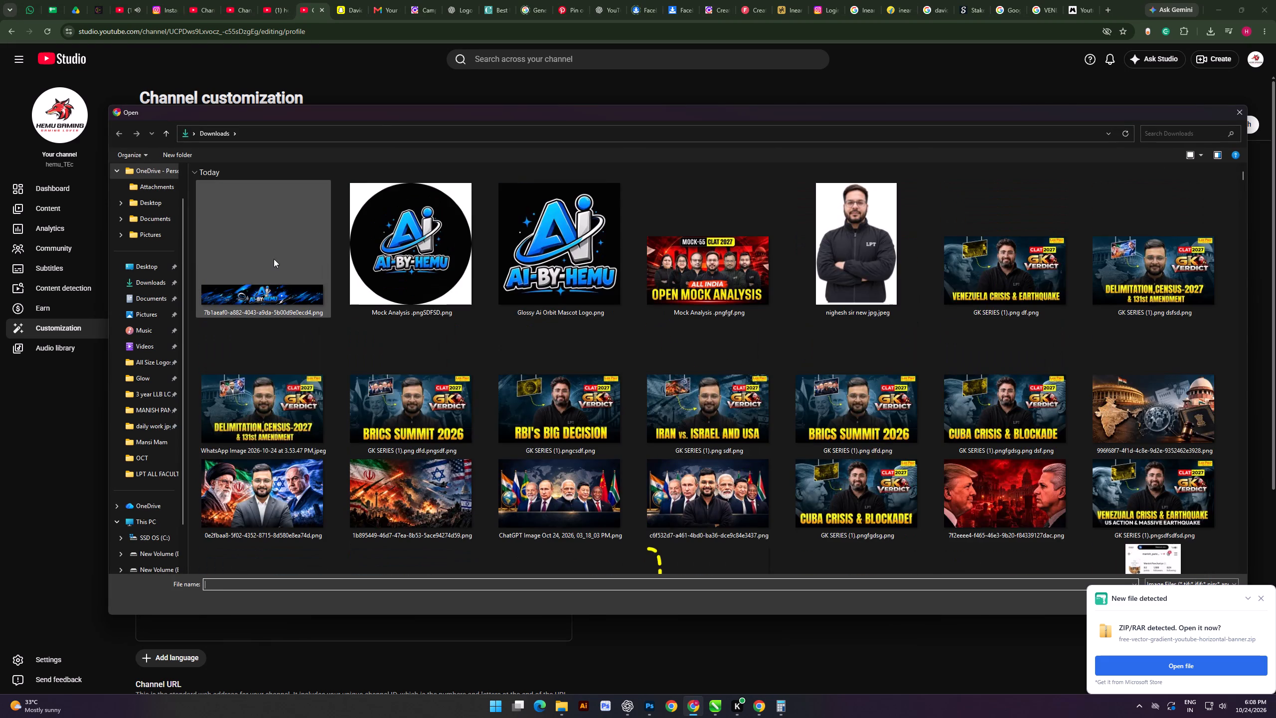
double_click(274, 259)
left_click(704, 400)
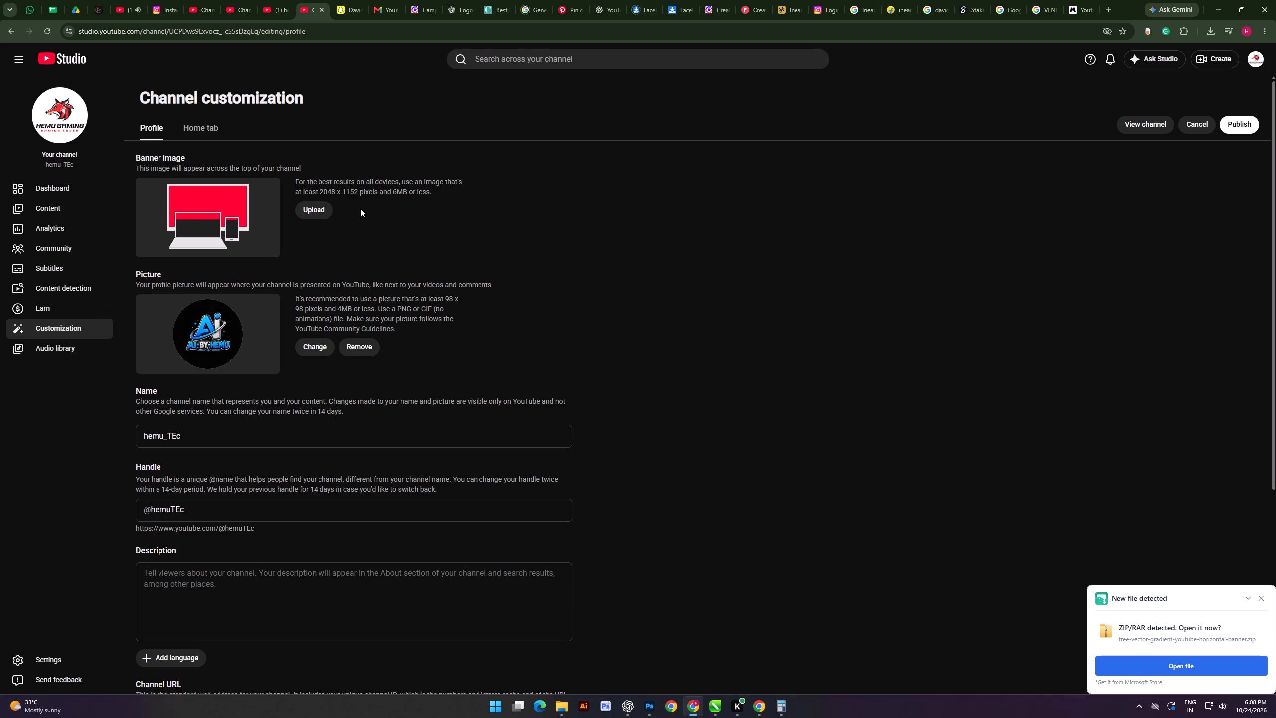
Copy the recommended banner width from YouTube Studio and enter 2048 pixels as the Photoshop banner document's Image Size width.
left_click_drag(321, 193, 356, 193)
left_click(328, 193)
left_click_drag(319, 193, 335, 193)
right_click(332, 192)
left_click(359, 209)
key("alt+Tab")
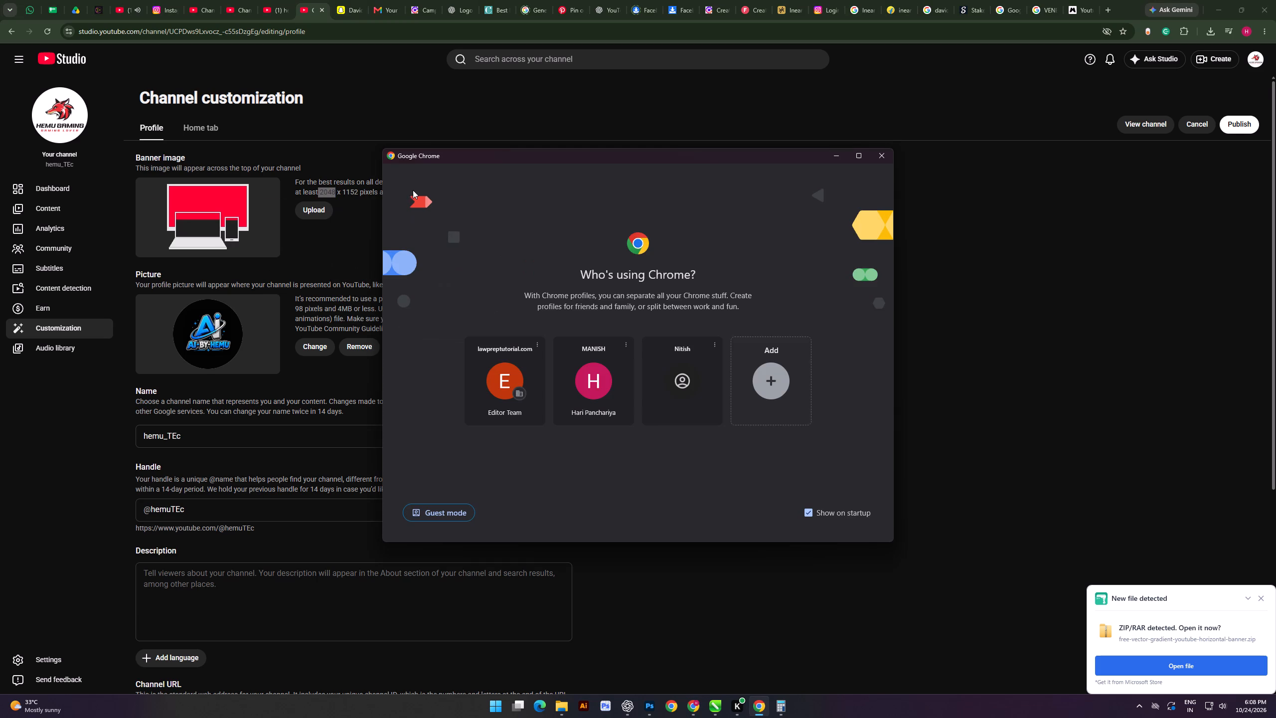
key("alt+Tab")
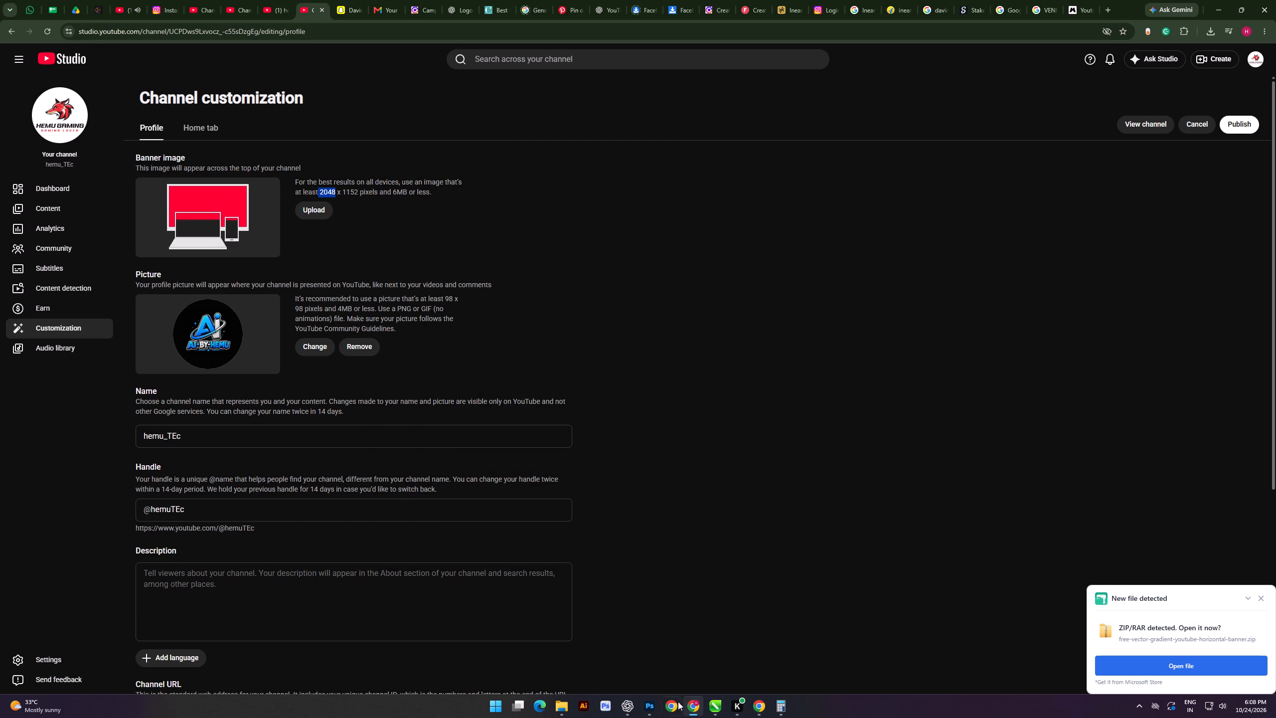
left_click(651, 705)
left_click(64, 0)
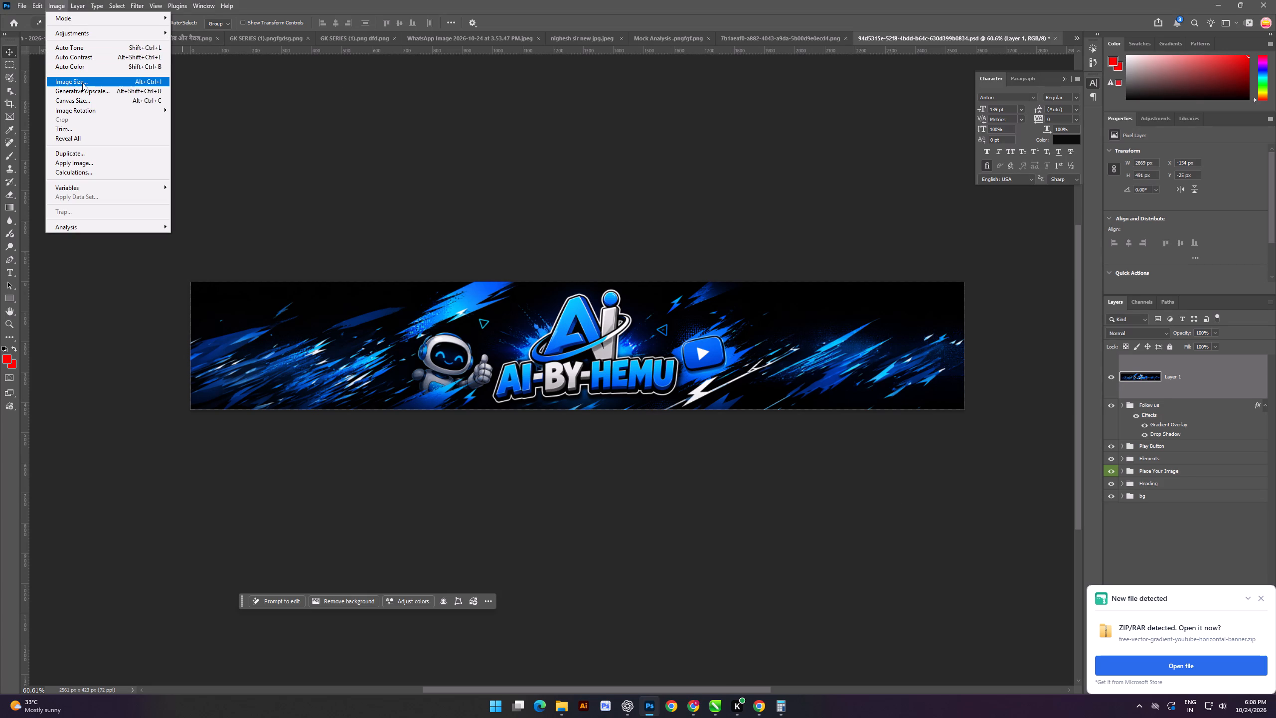
left_click(82, 80)
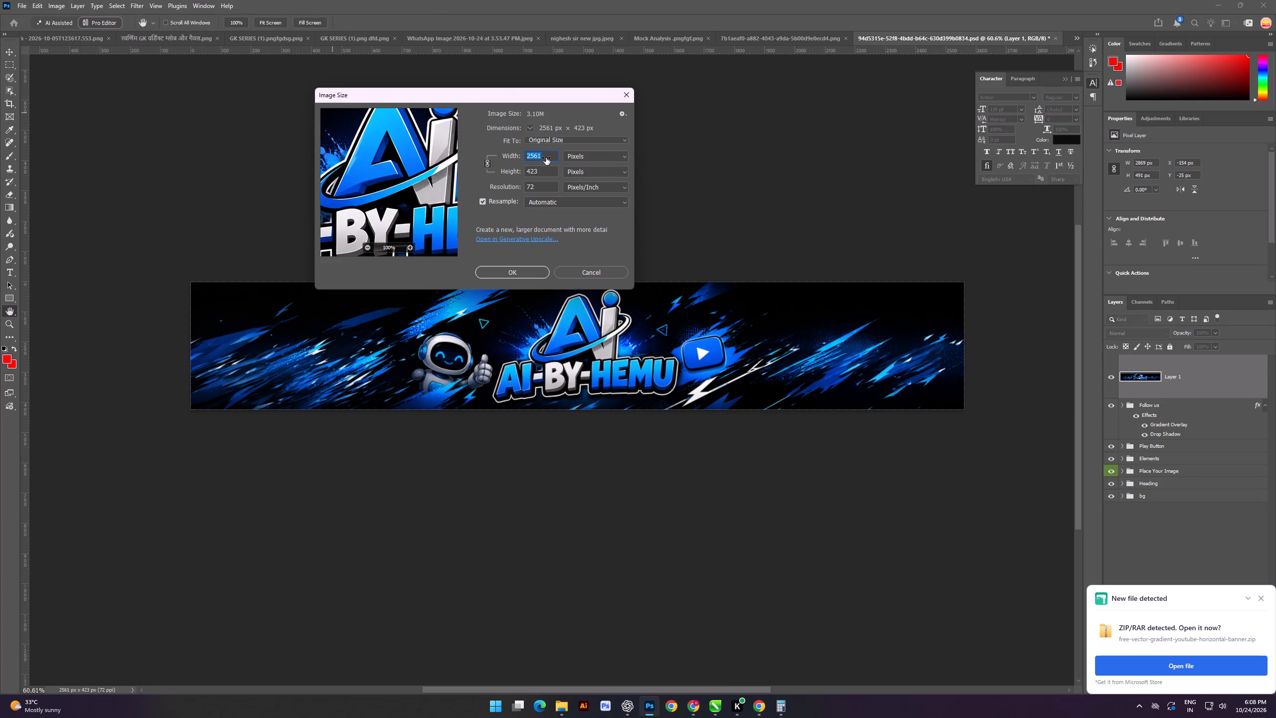
key("ctrl+v")
Copy the recommended banner height from YouTube Studio, set the Image Size height to 1152 pixels in Photoshop and apply the resize.
key("alt+Tab")
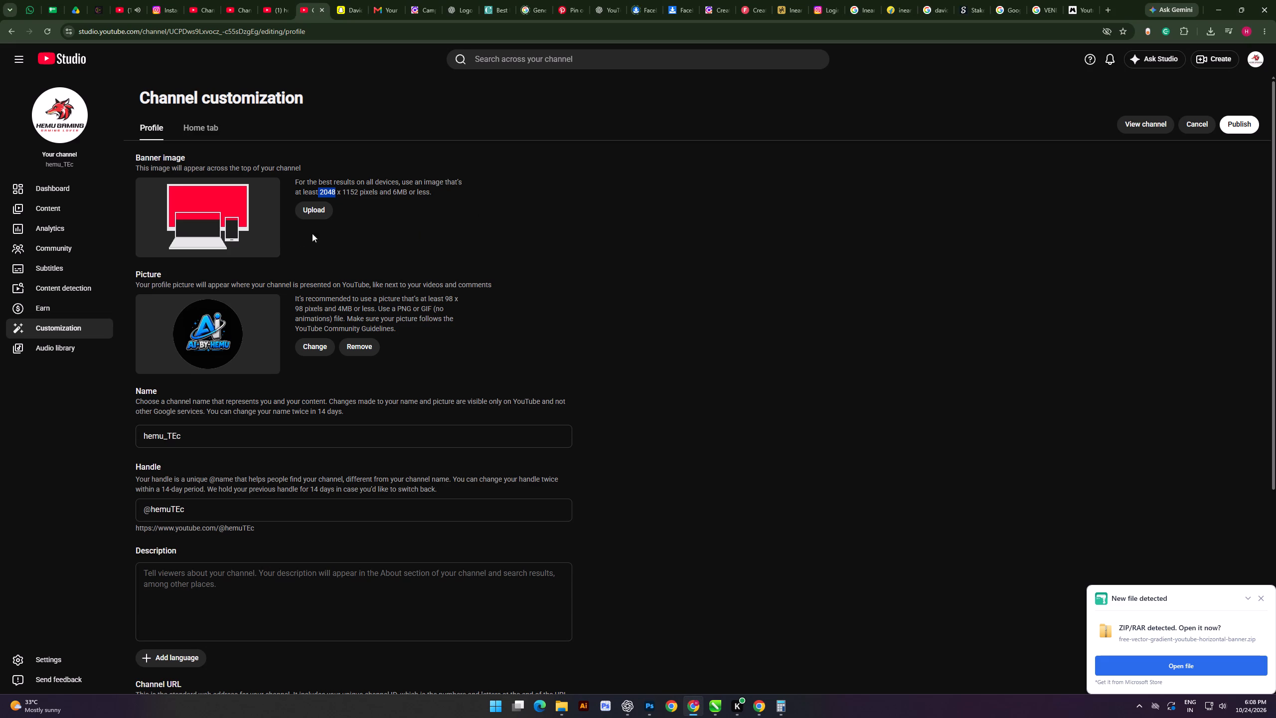
left_click_drag(343, 191, 357, 191)
right_click(356, 191)
left_click(381, 209)
key("alt+Tab")
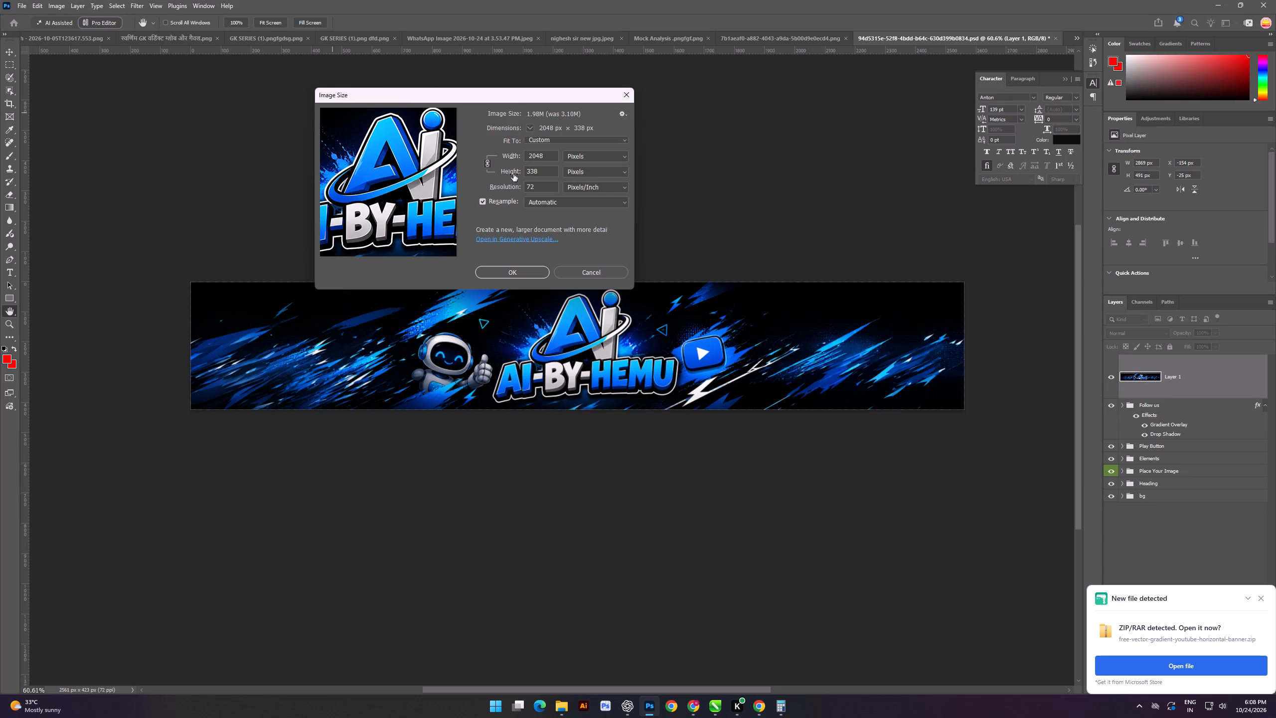
left_click_drag(540, 168, 518, 175)
key("ctrl+v")
key("Return")
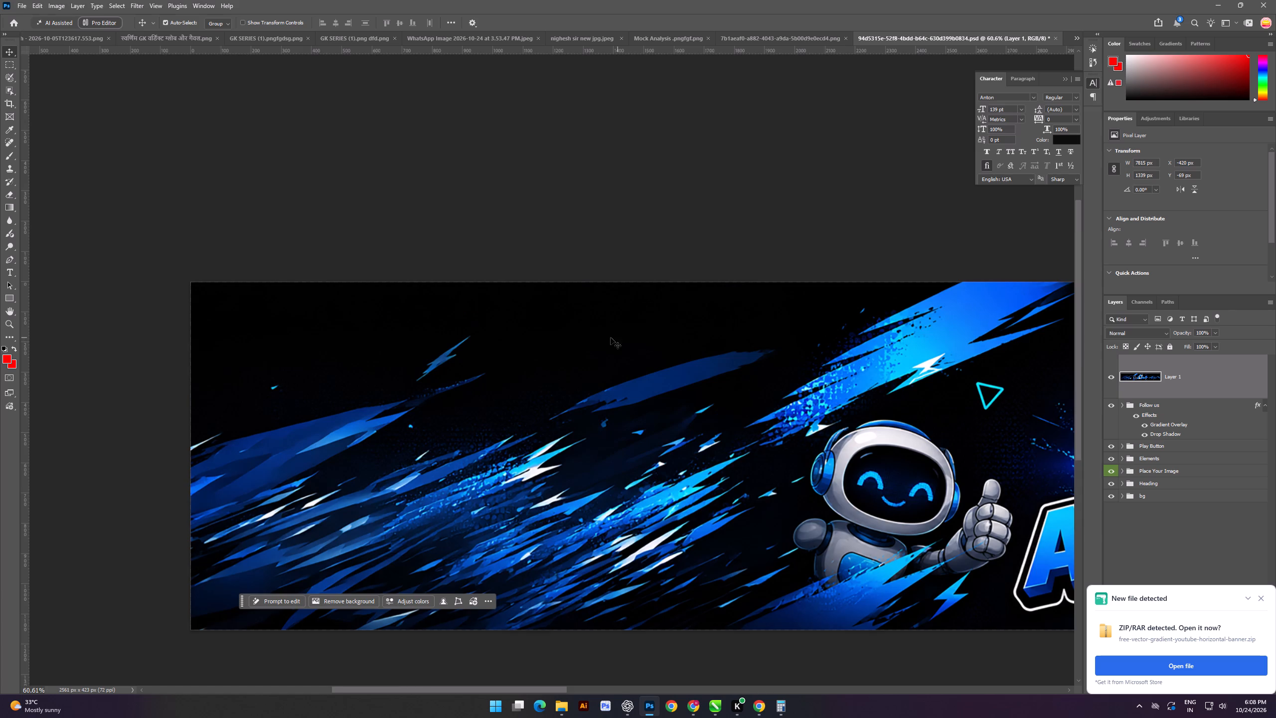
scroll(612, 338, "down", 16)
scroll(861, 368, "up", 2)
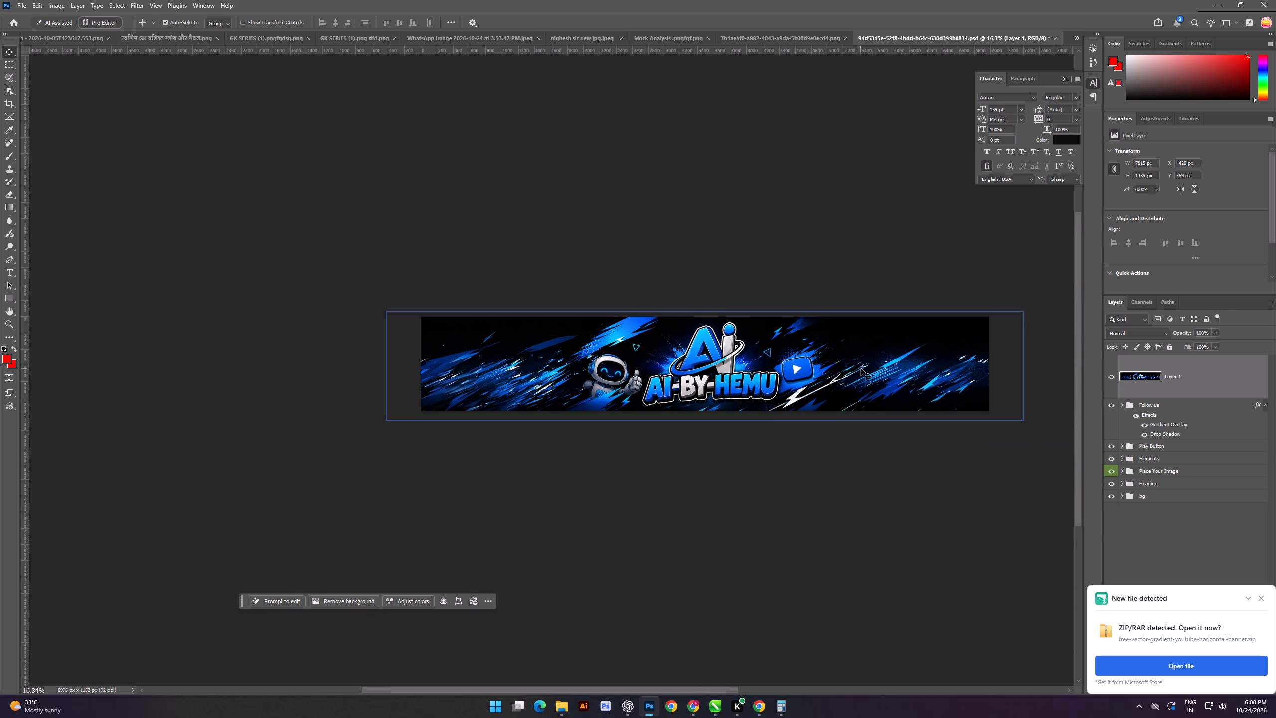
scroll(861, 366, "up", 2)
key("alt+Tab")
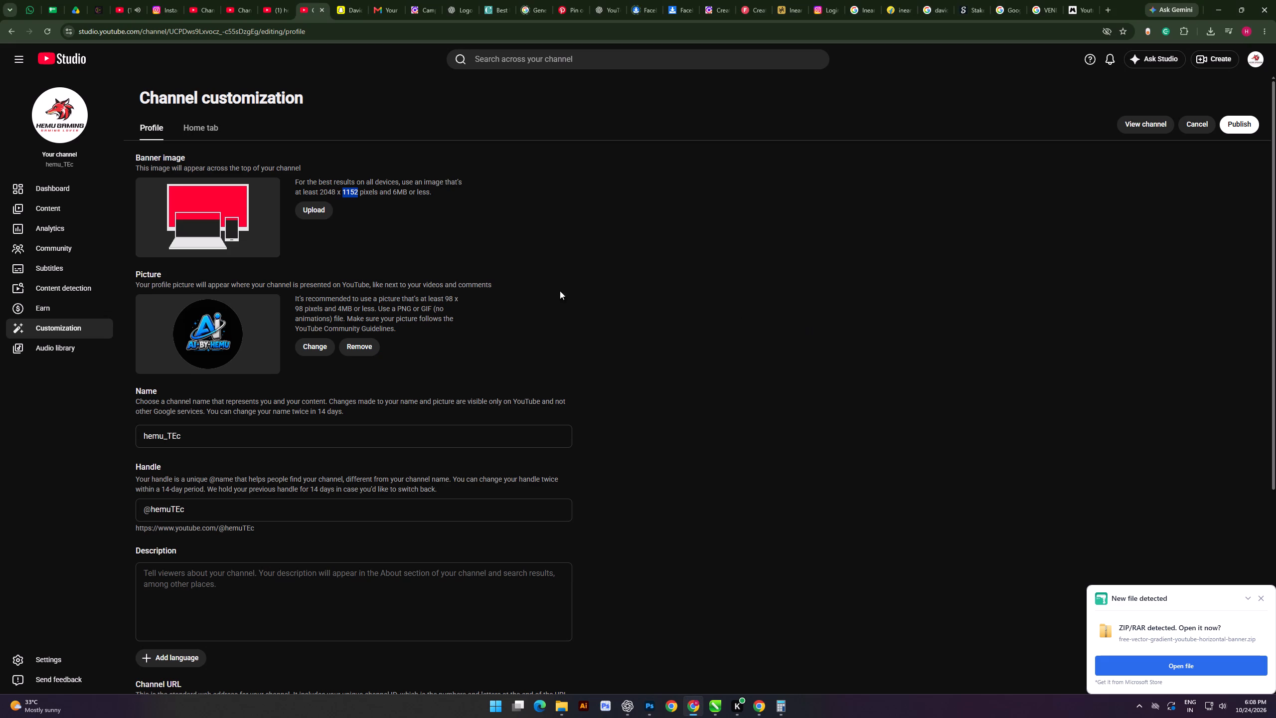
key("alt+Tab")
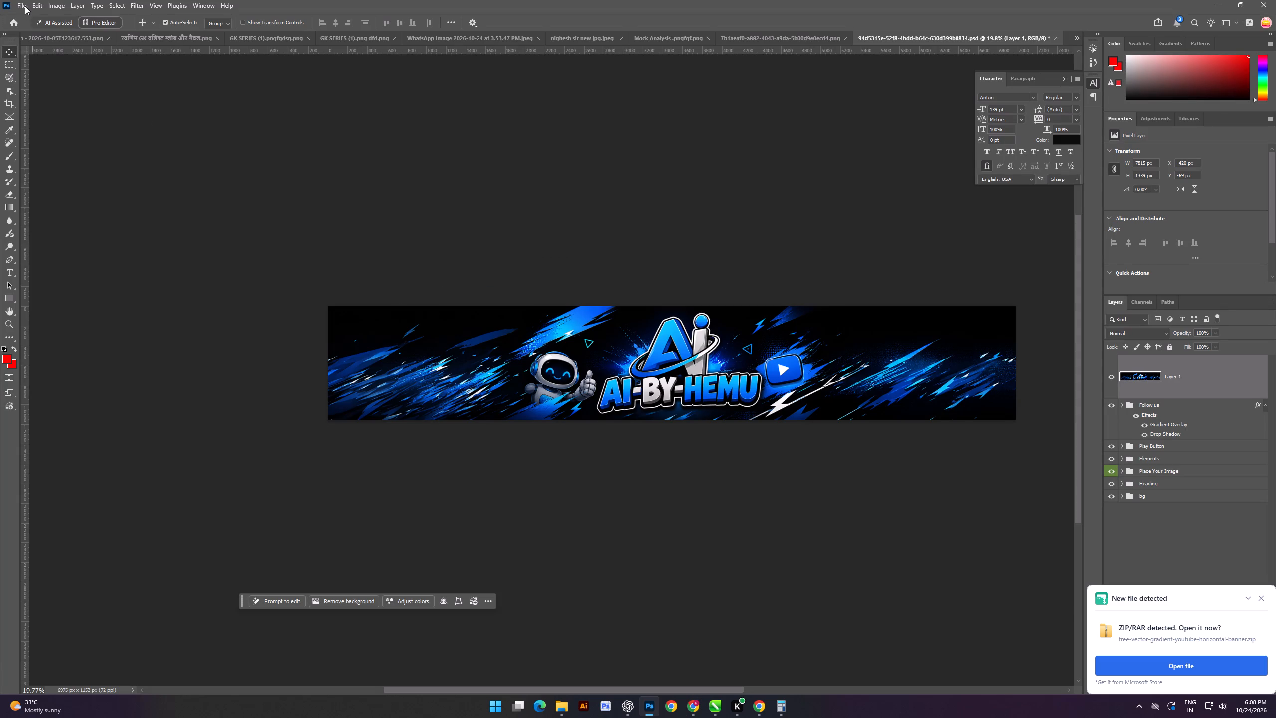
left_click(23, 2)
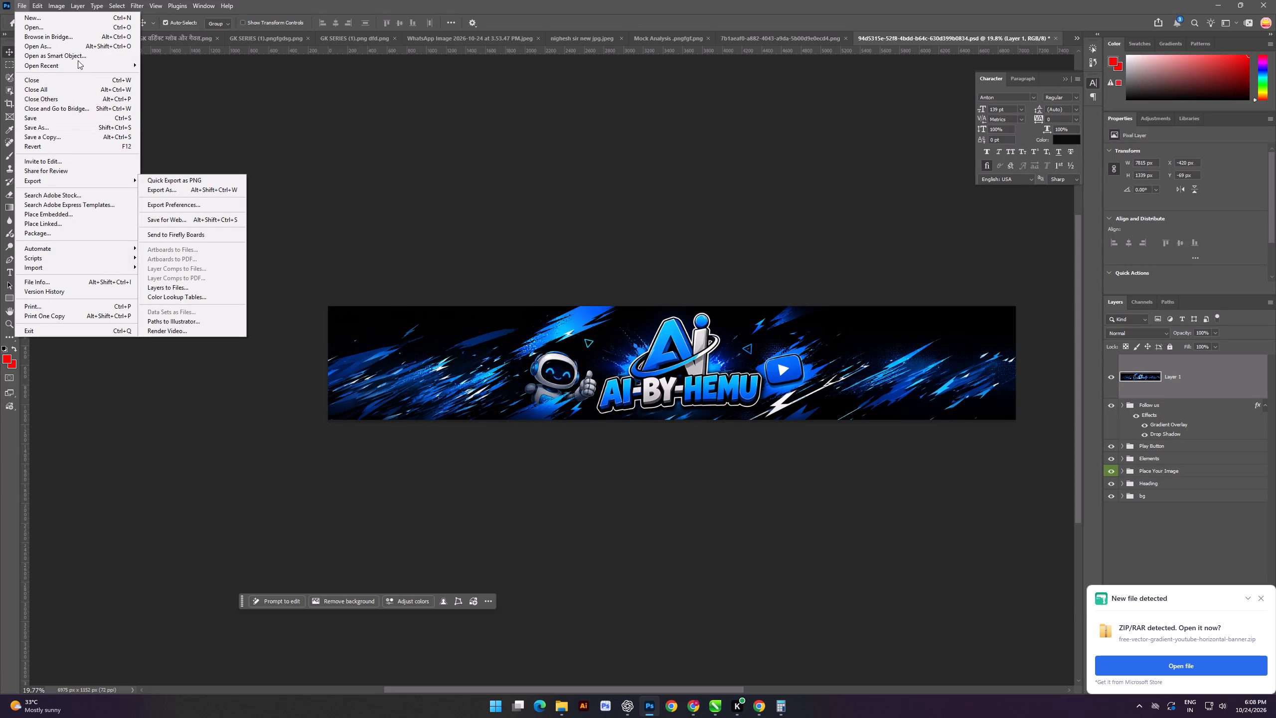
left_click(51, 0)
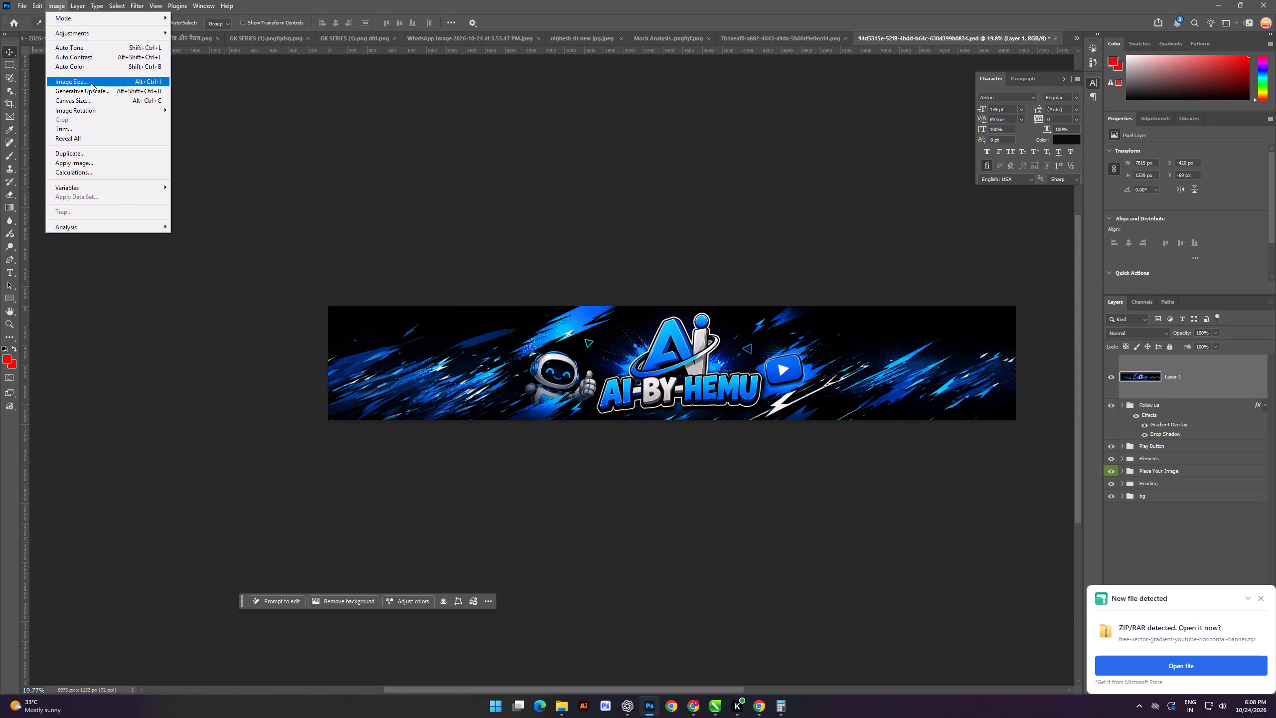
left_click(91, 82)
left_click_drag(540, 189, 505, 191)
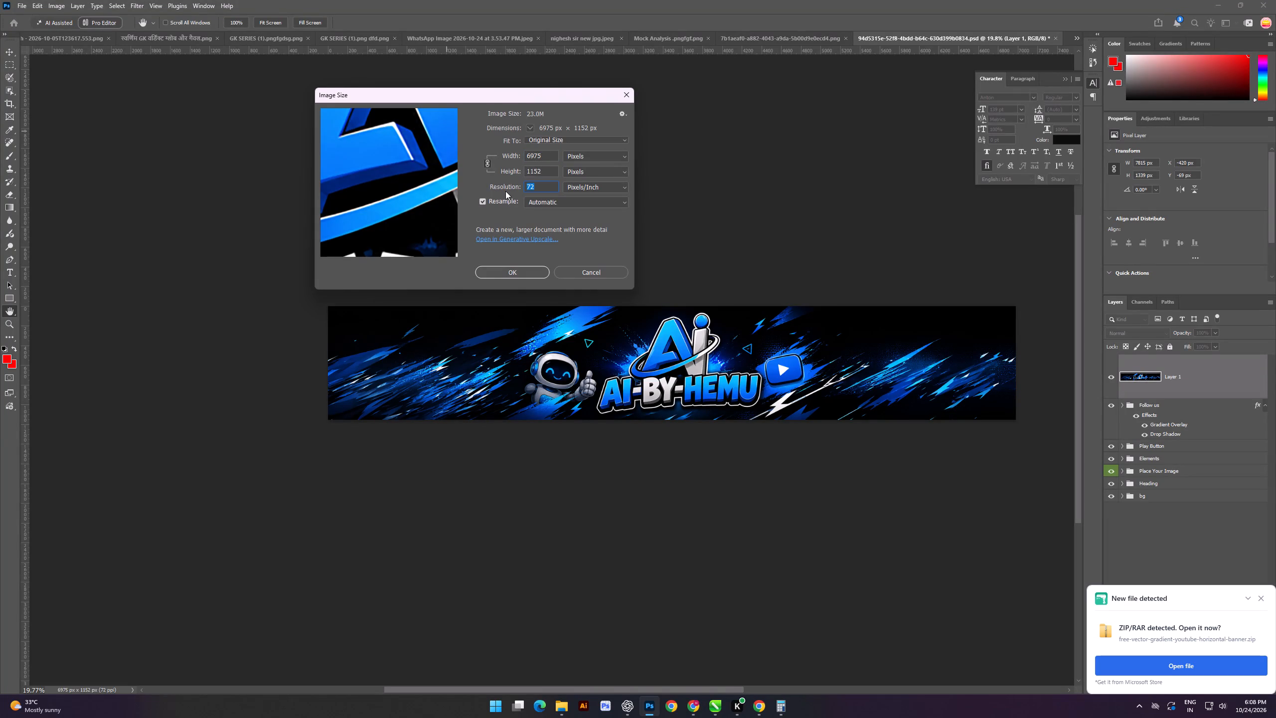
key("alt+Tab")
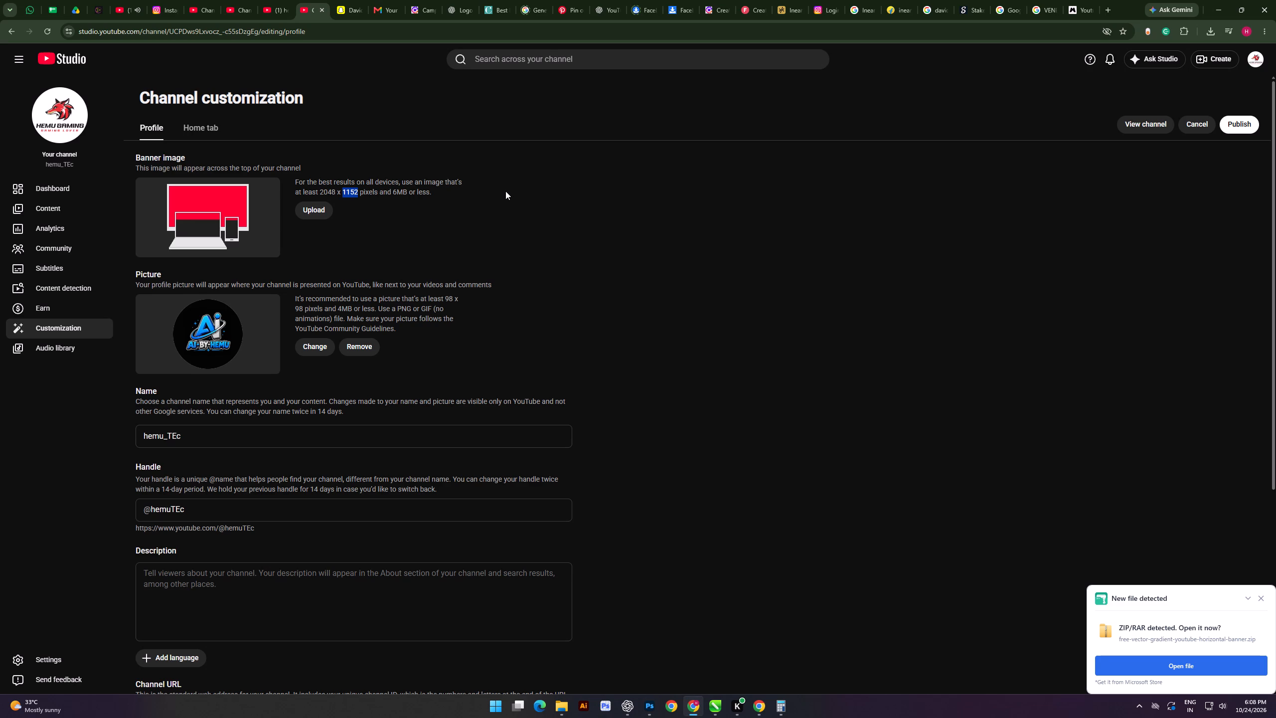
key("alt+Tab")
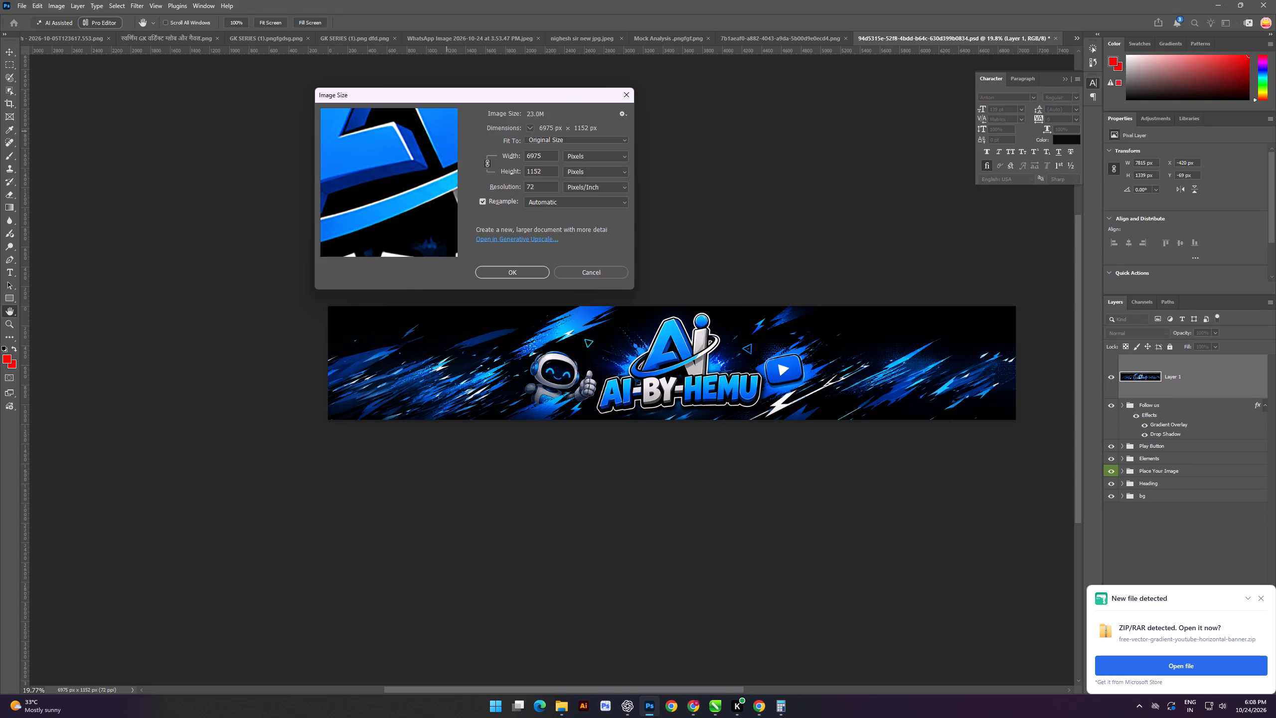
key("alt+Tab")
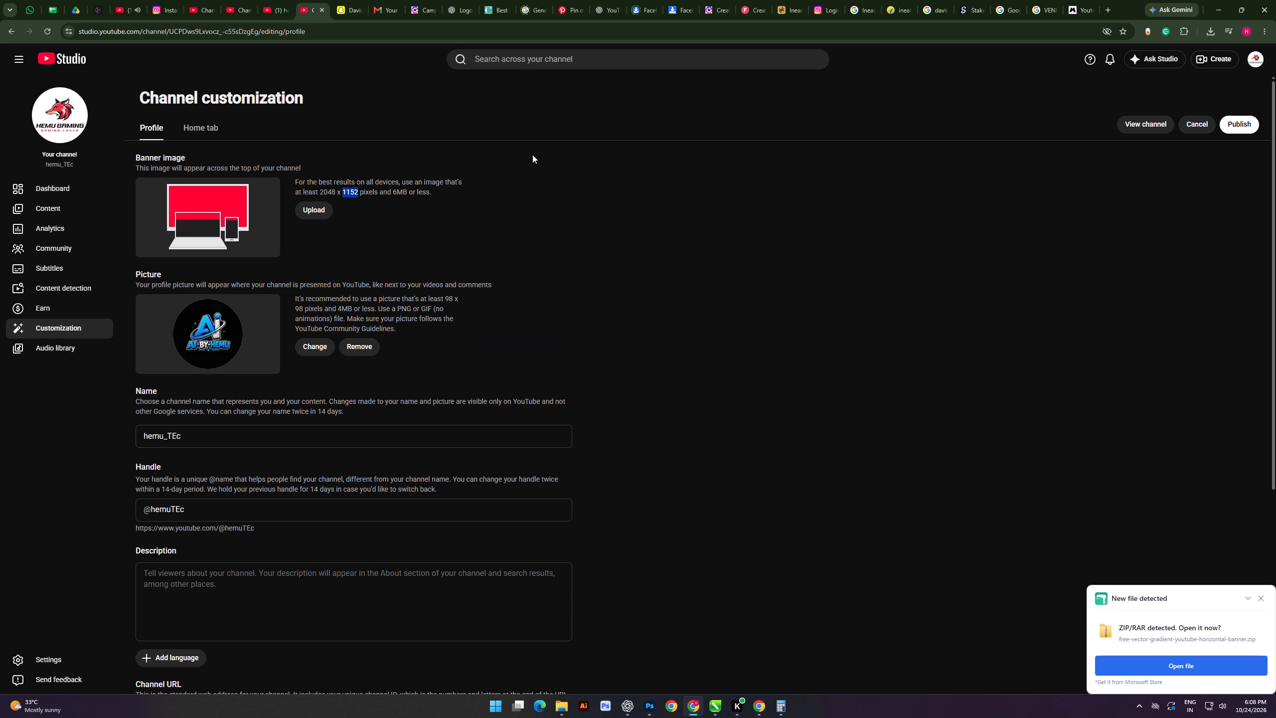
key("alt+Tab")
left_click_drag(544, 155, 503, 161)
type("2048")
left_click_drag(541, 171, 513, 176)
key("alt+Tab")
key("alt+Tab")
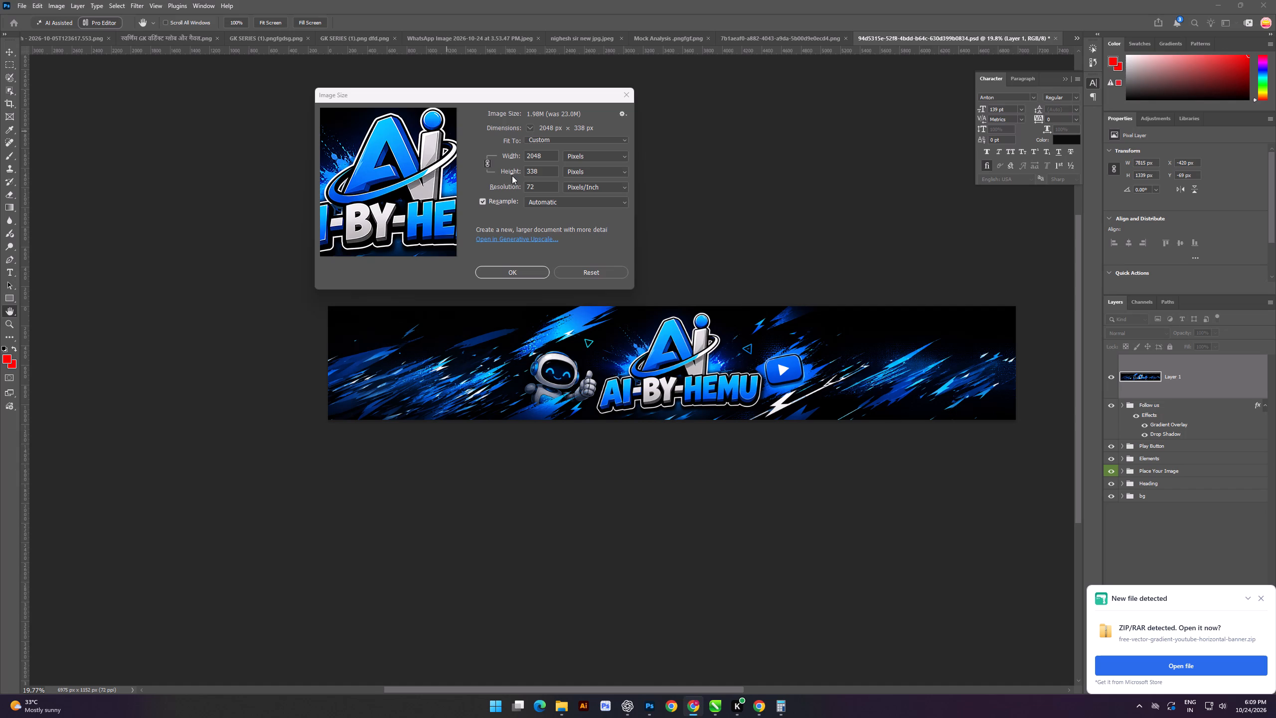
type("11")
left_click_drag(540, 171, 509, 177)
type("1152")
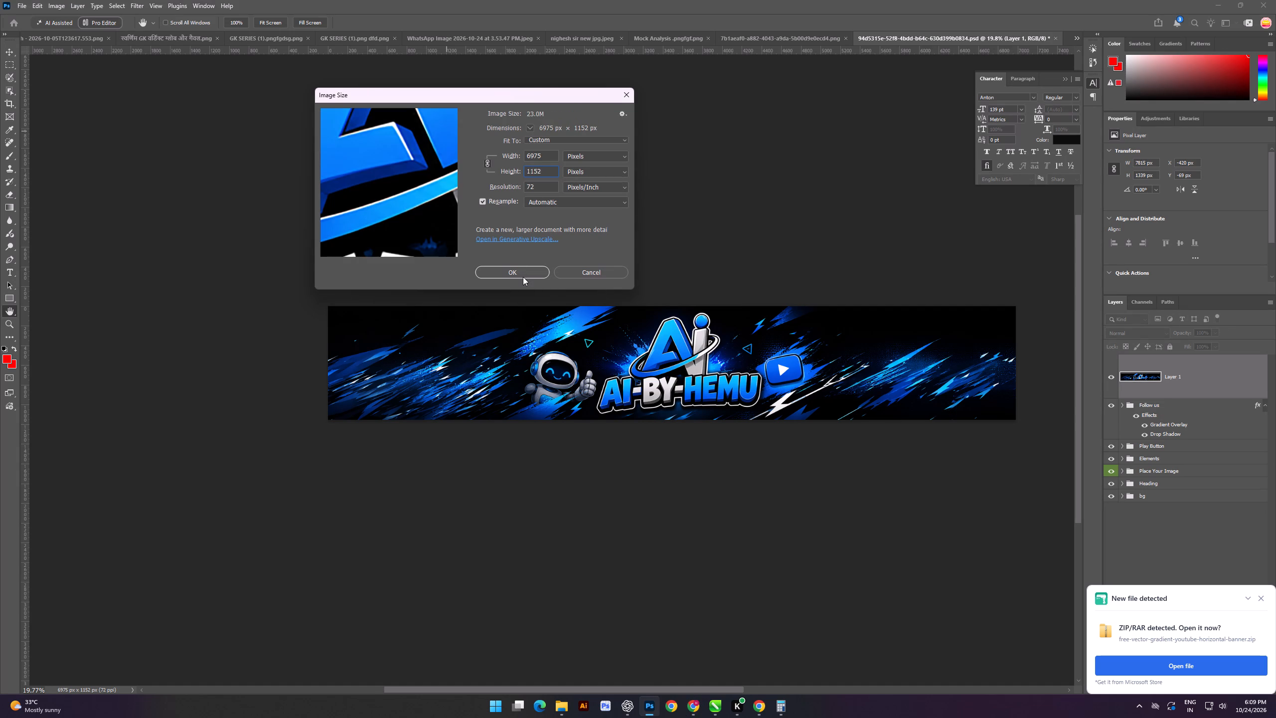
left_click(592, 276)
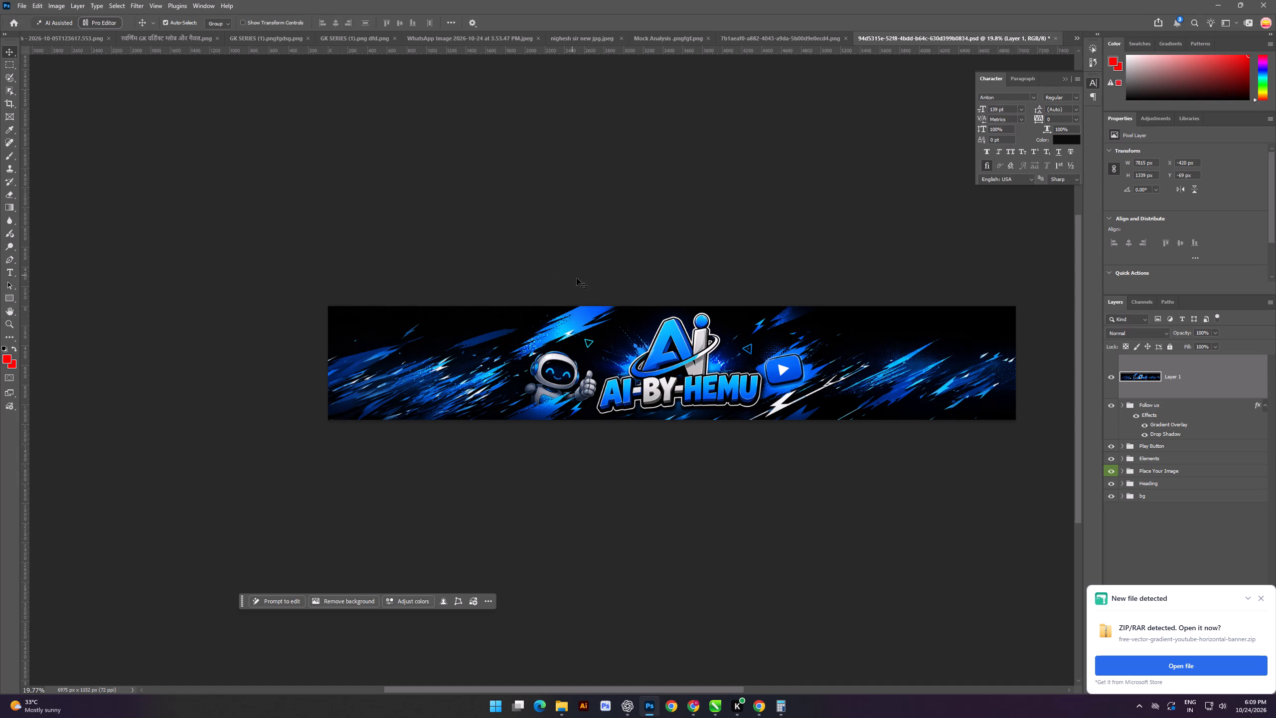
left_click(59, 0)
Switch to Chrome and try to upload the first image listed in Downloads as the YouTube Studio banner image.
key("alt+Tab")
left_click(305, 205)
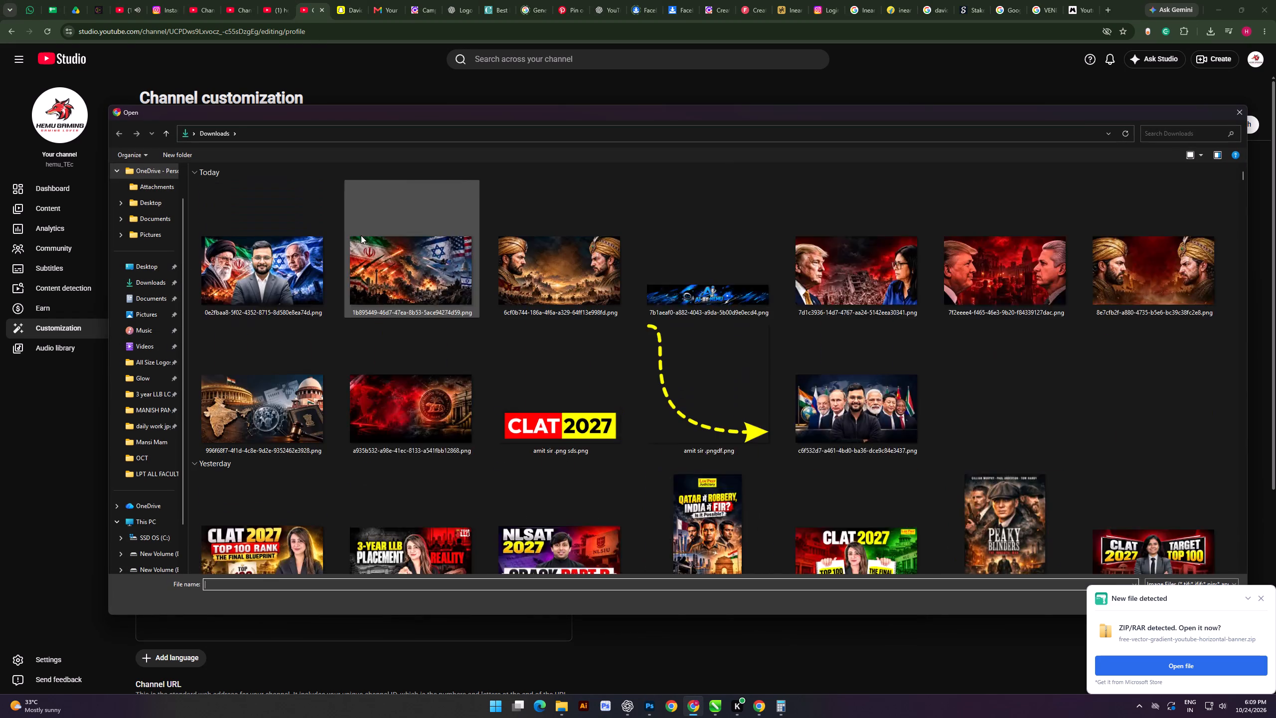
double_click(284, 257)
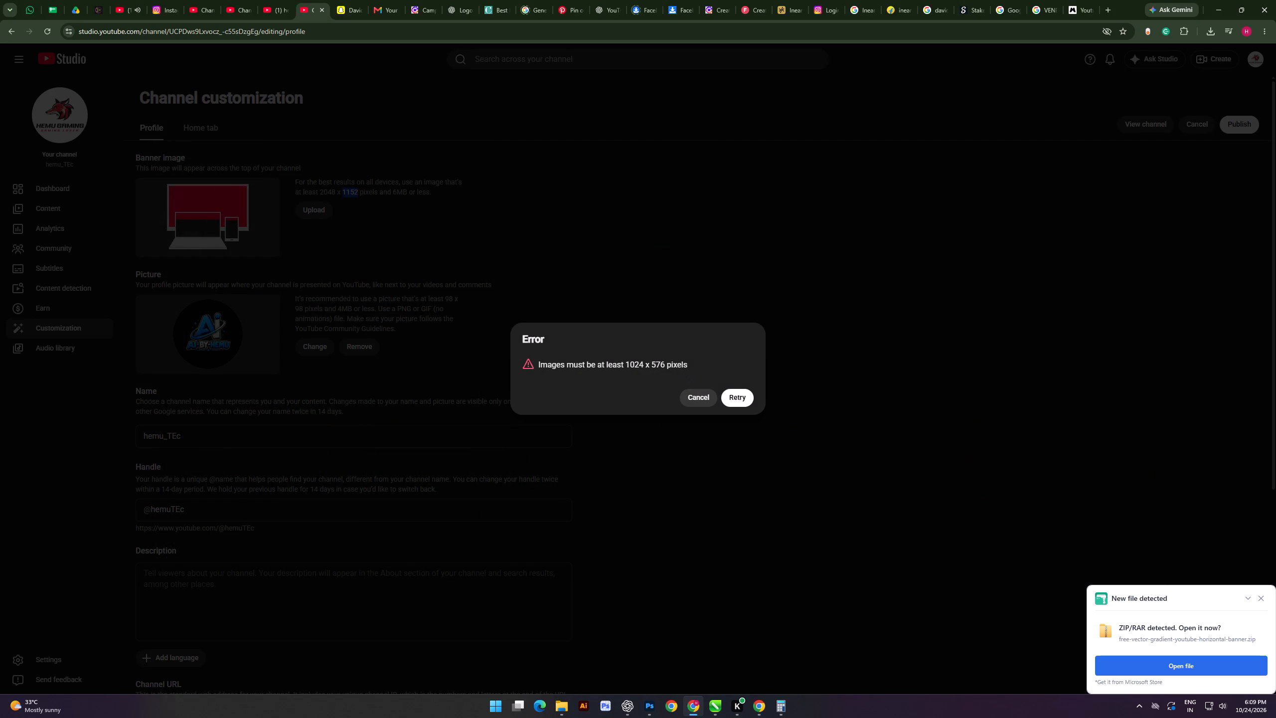
Copy the minimum image dimensions, 1024 x 576, from the YouTube Studio upload error.
left_click_drag(625, 364, 665, 364)
right_click(660, 364)
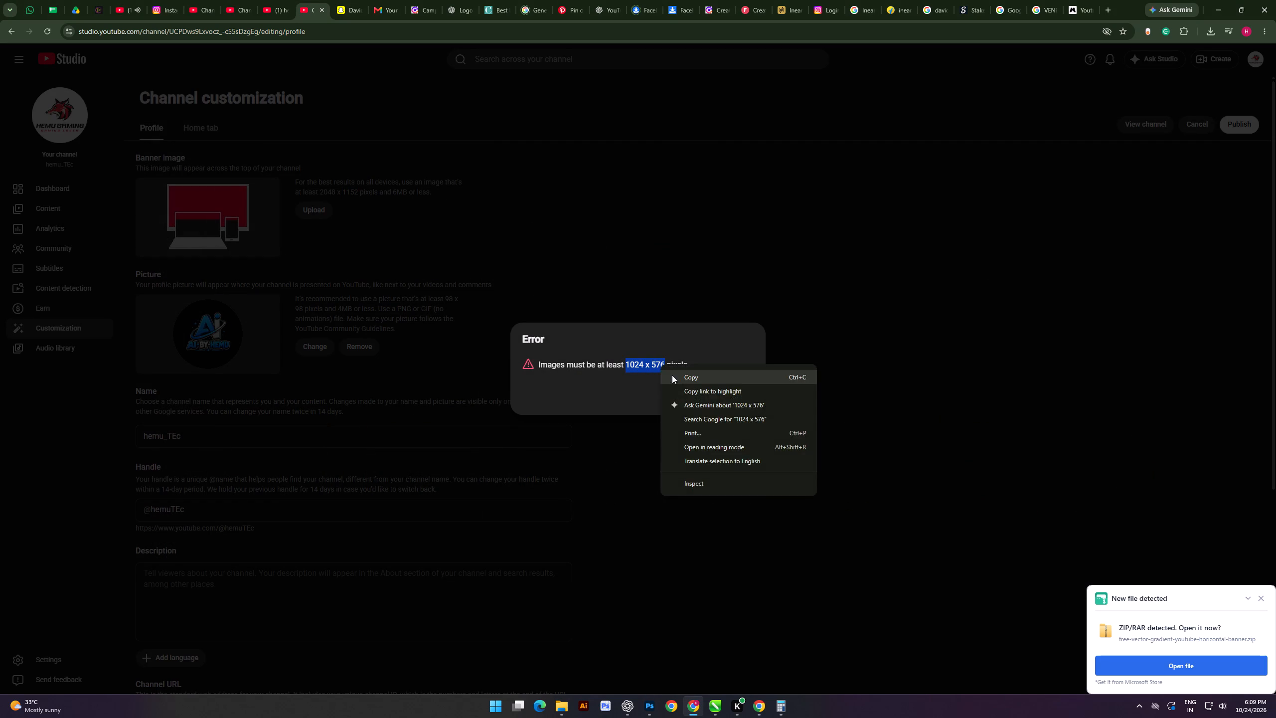
left_click(679, 379)
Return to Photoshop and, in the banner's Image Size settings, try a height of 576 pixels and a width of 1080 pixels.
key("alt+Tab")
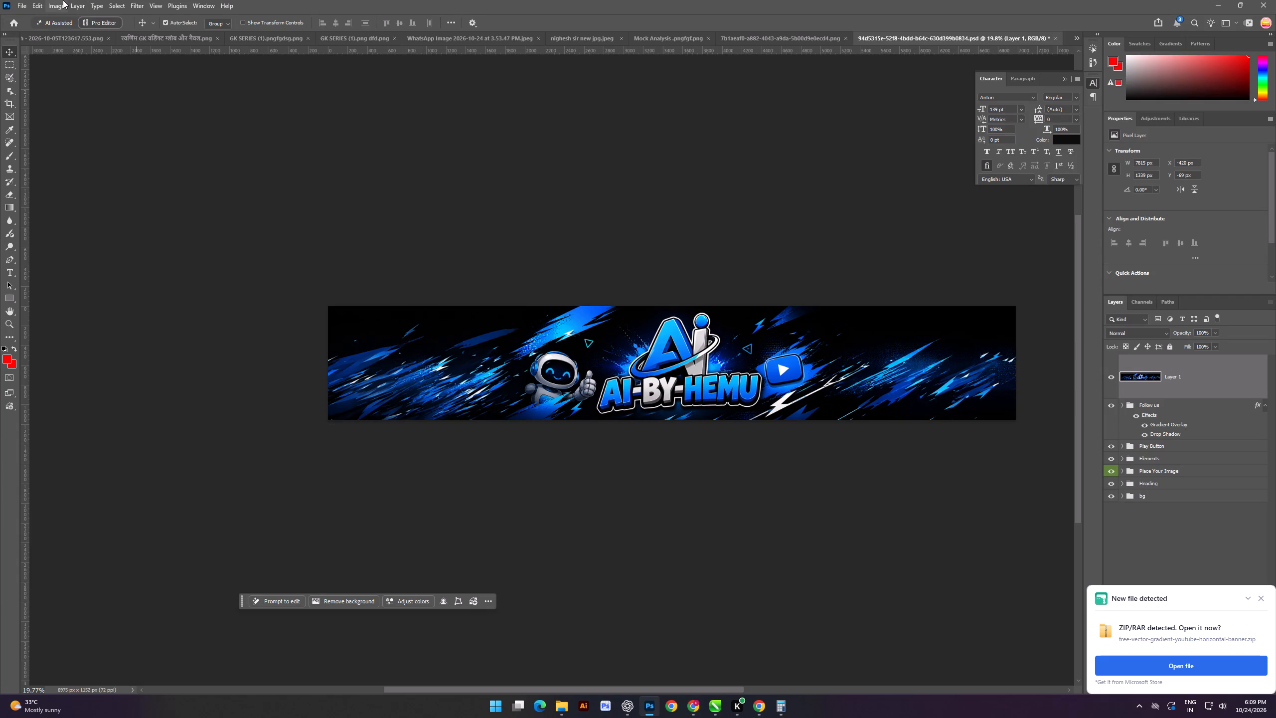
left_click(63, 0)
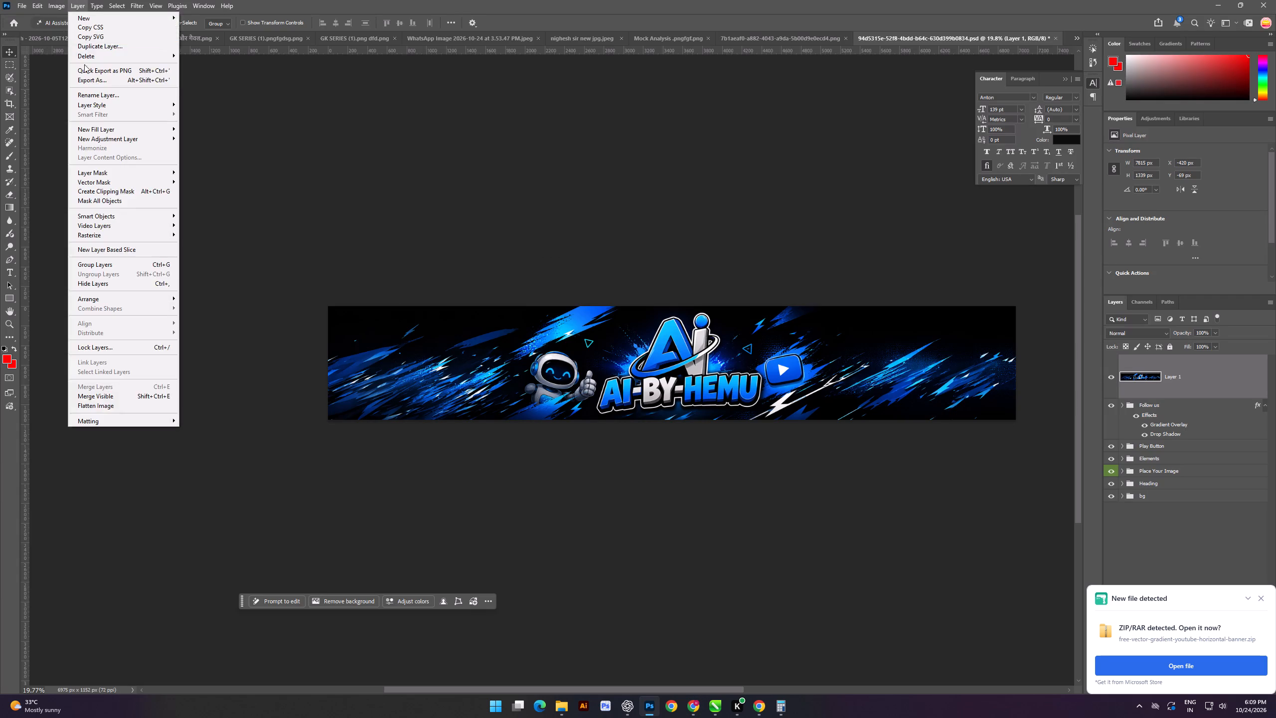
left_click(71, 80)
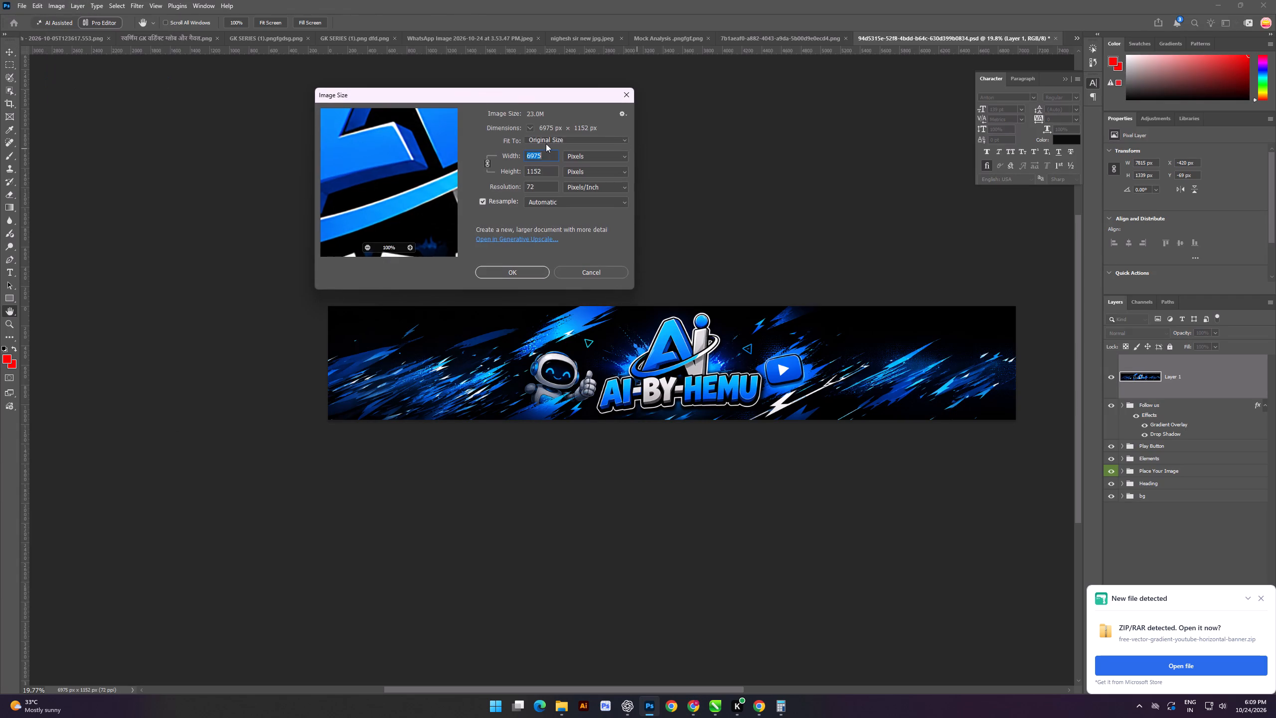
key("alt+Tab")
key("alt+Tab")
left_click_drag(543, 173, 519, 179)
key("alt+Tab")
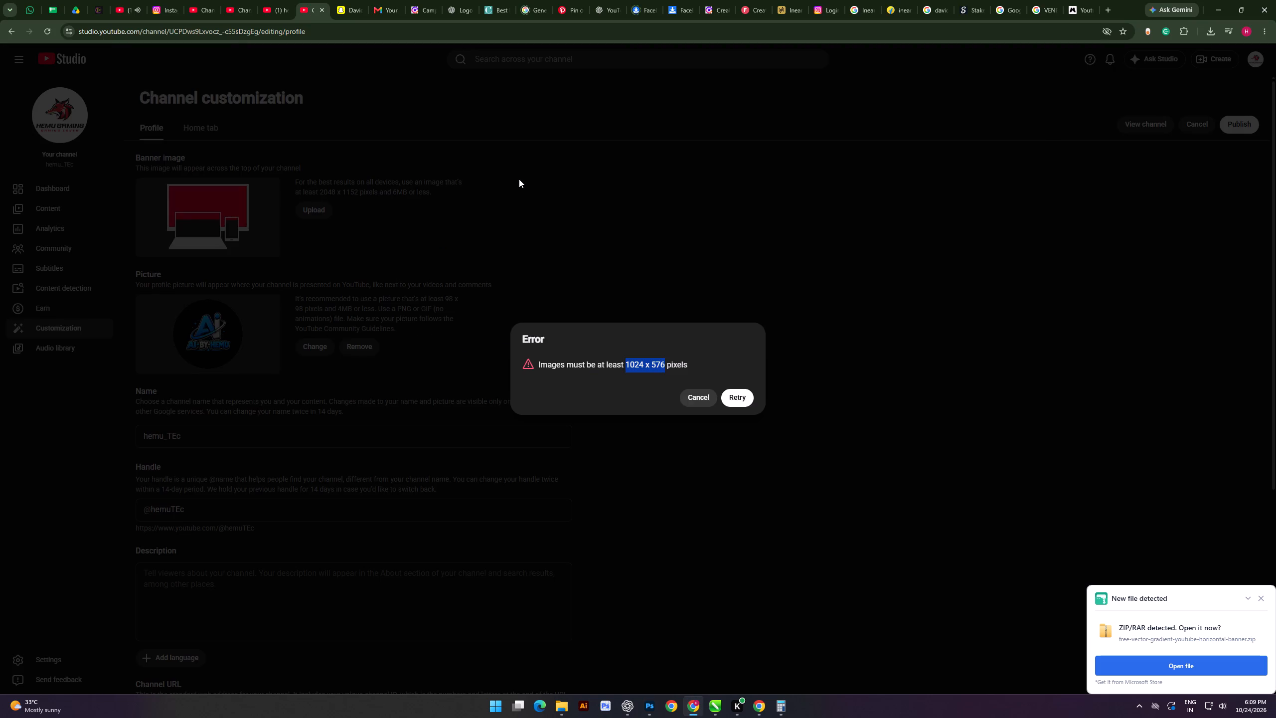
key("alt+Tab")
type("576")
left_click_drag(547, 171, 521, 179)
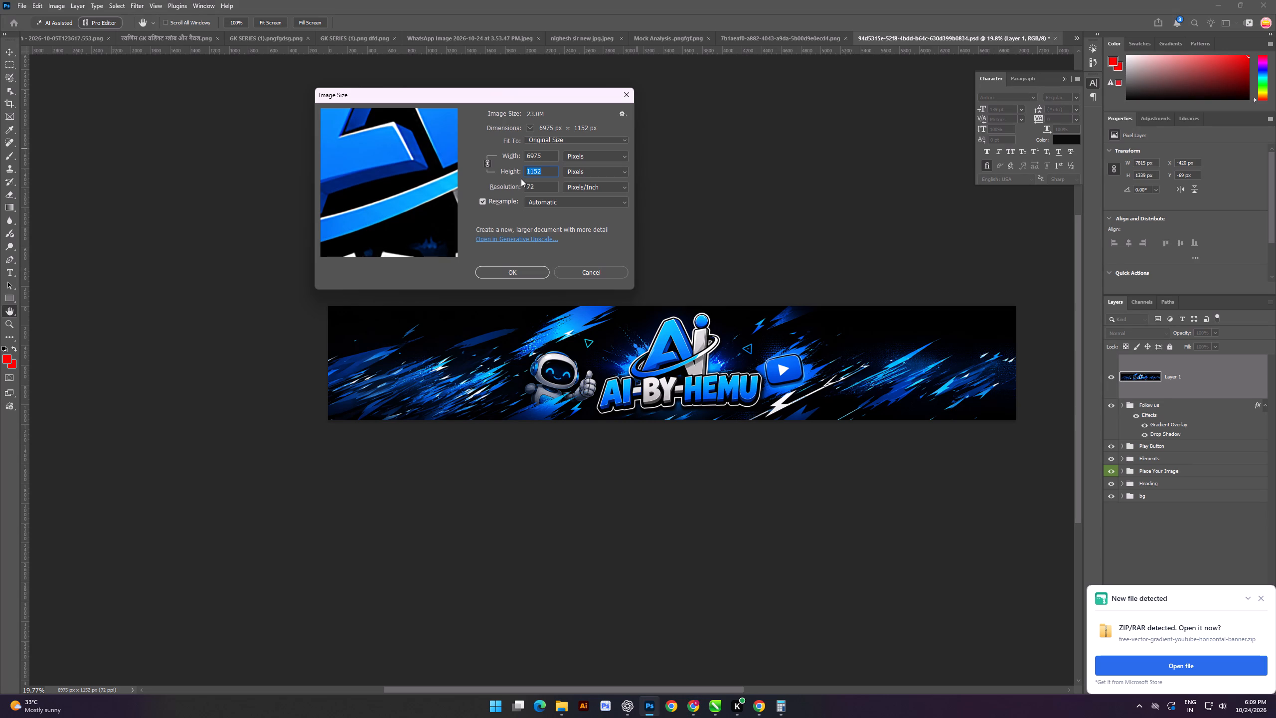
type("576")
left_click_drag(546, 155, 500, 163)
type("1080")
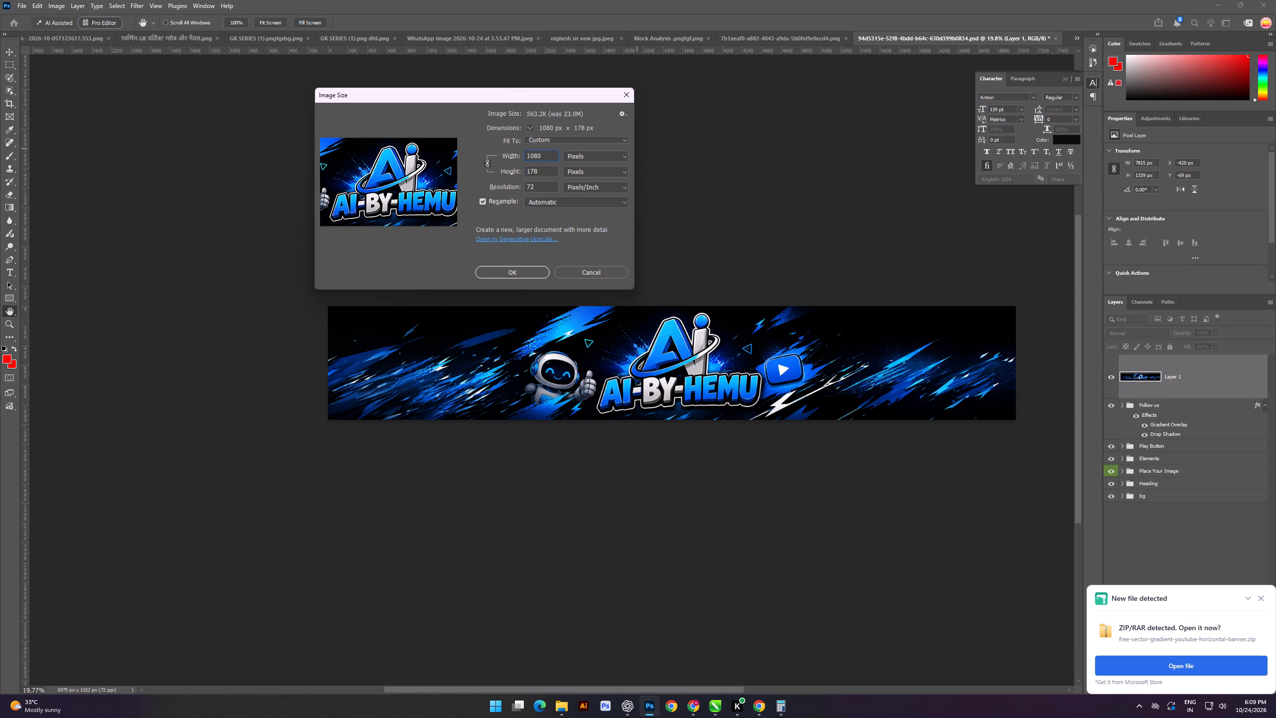
In Image Size, set the banner's resolution to 30 pixels/inch and its height to 576 pixels, and apply the resize.
left_click_drag(535, 185, 508, 194)
type("30")
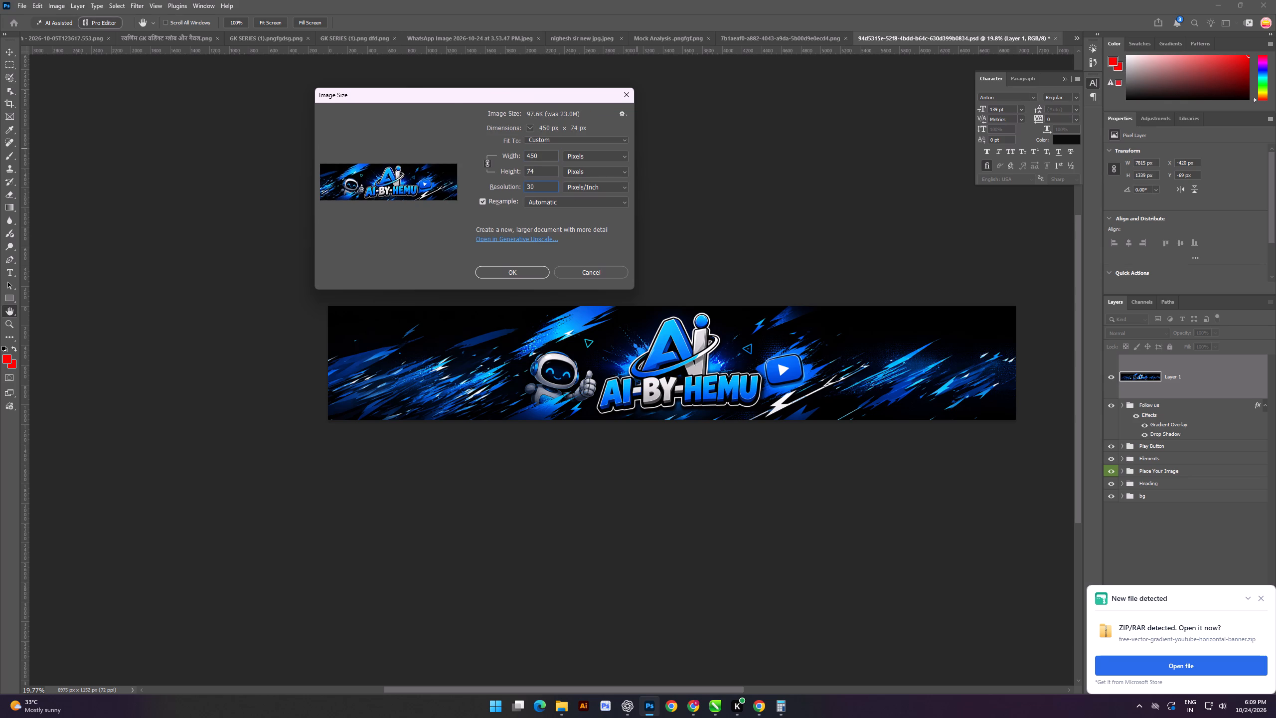
left_click_drag(543, 154, 503, 156)
type("1080")
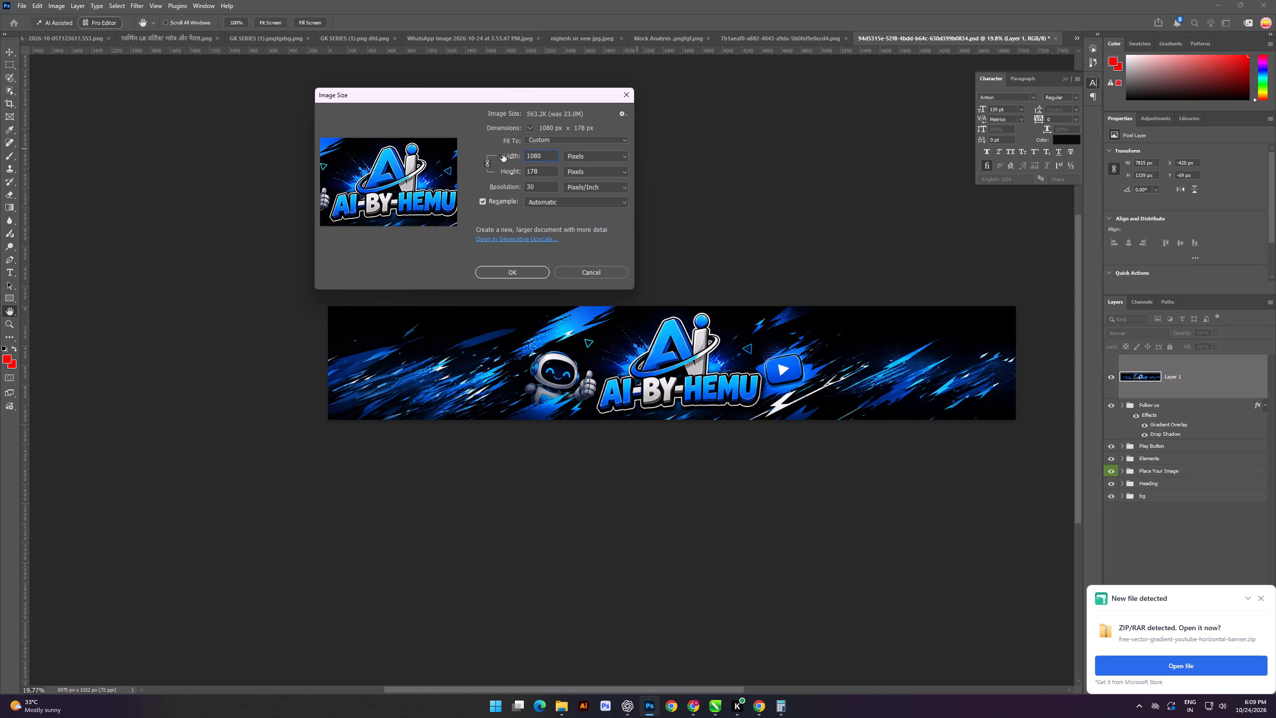
left_click_drag(541, 171, 512, 175)
type("576")
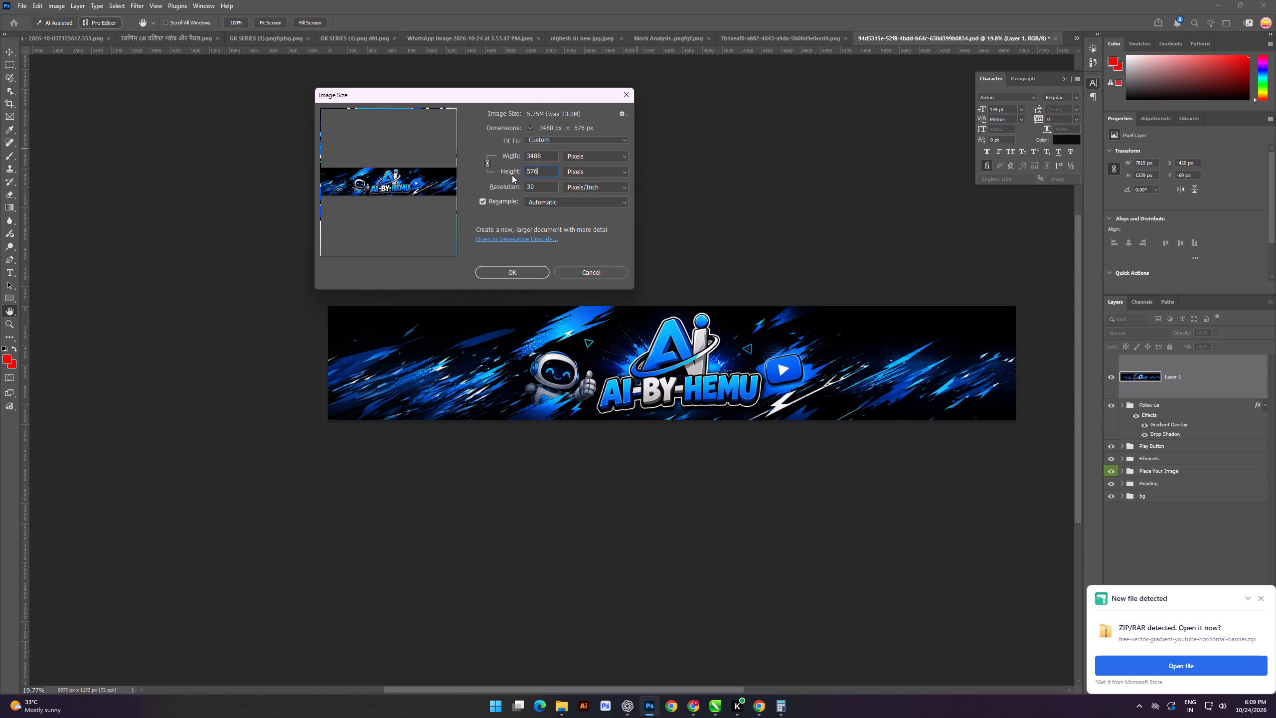
left_click(524, 272)
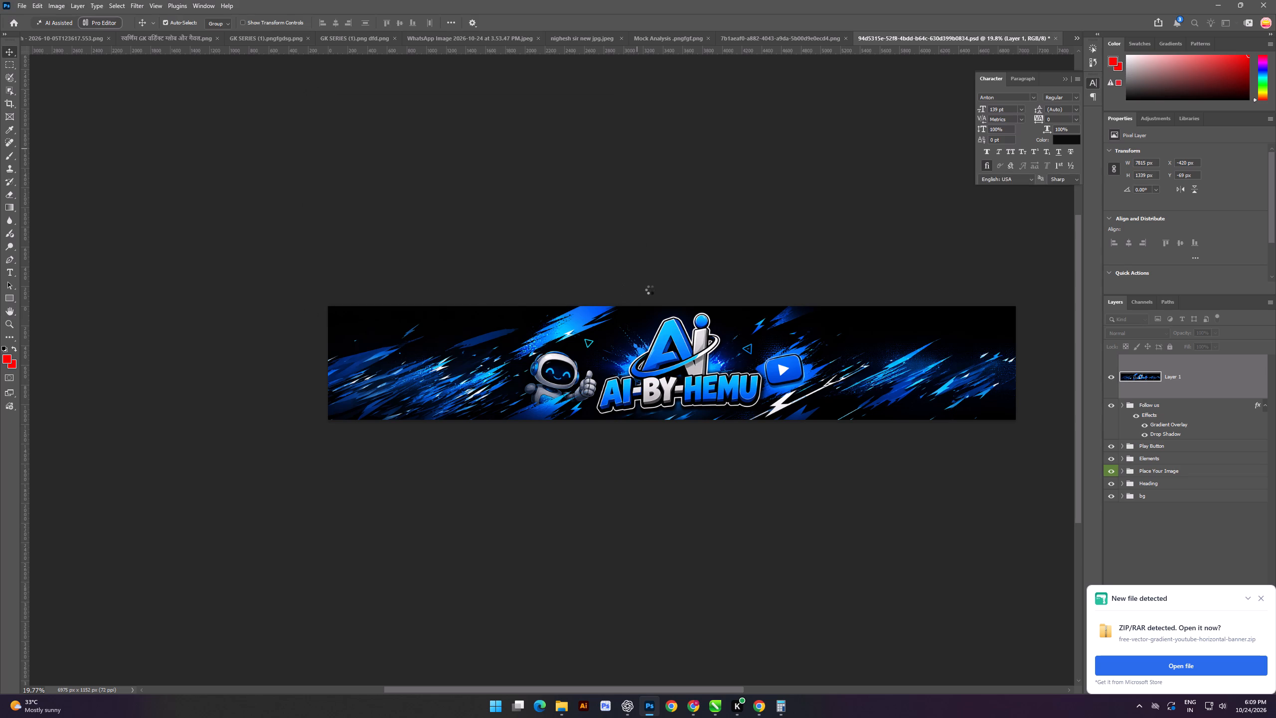
scroll(530, 282, "up", 5)
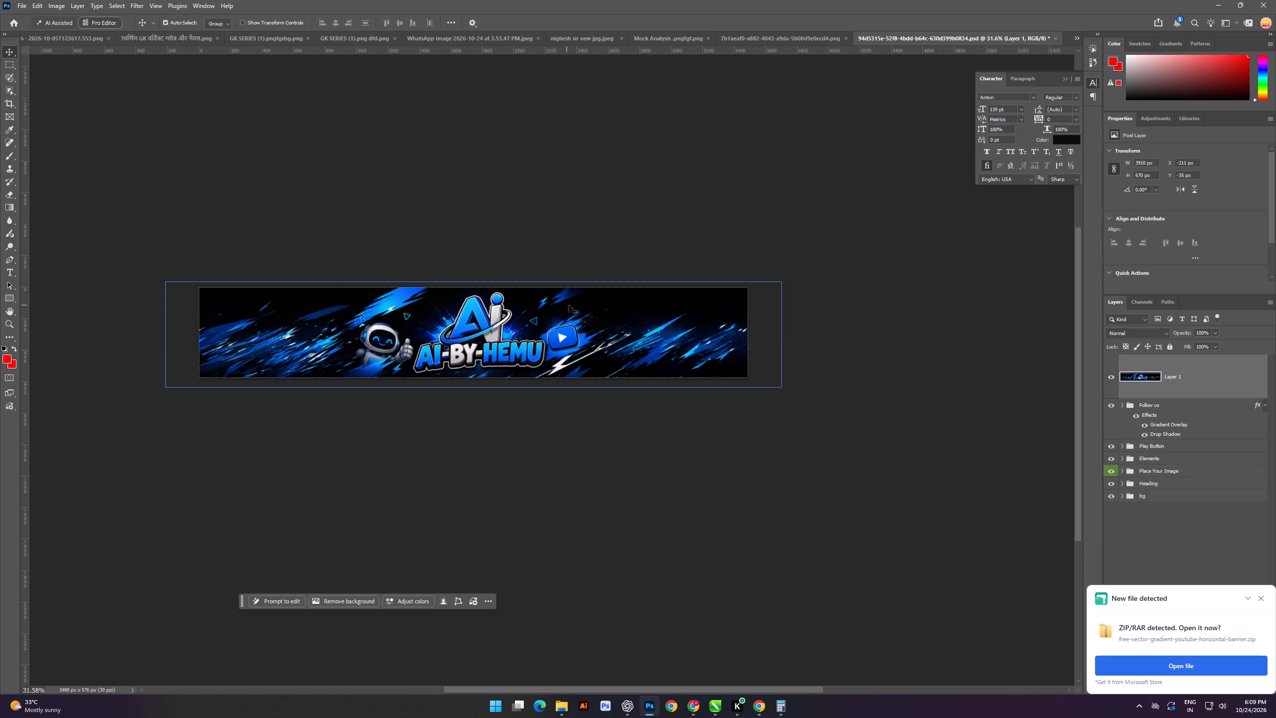
Switch to Chrome and copy the 1024 x 576 minimum dimensions from the YouTube Studio error again.
key("alt+Tab")
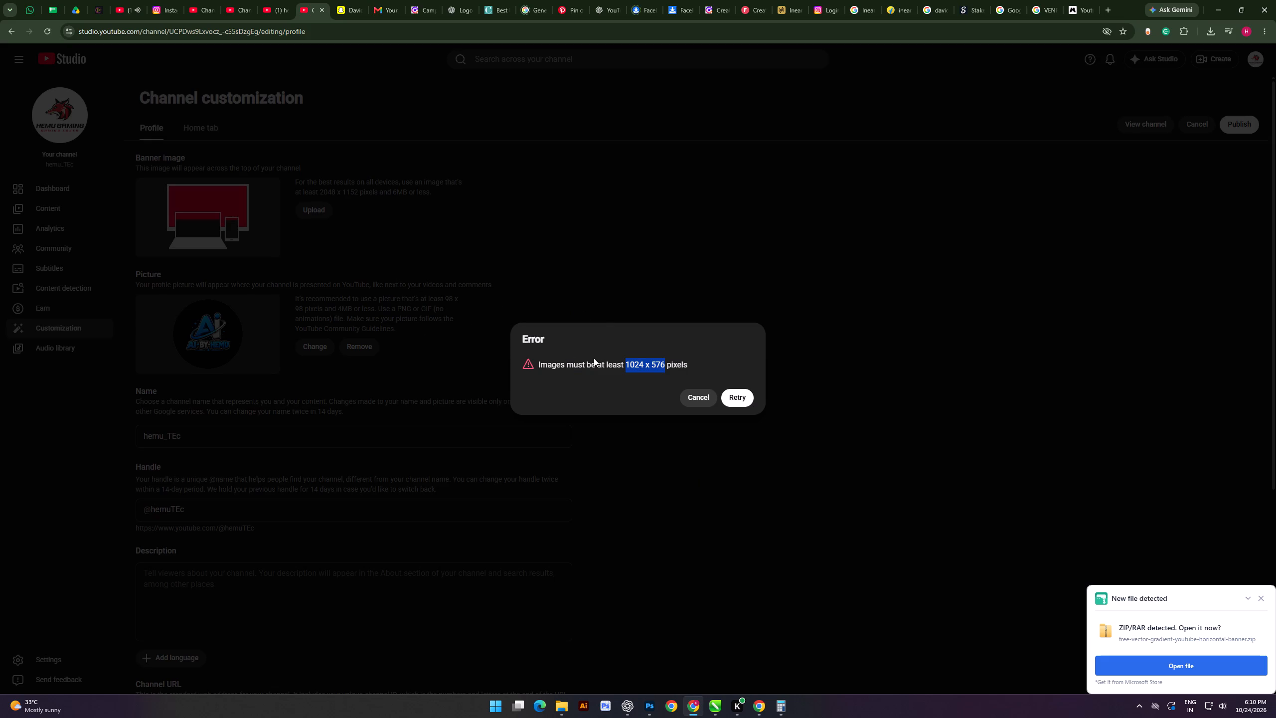
right_click(634, 366)
left_click(656, 380)
Switch to CorelDRAW and draw a rectangle about 71 by 15 inches below the page containing the banner.
left_click(718, 709)
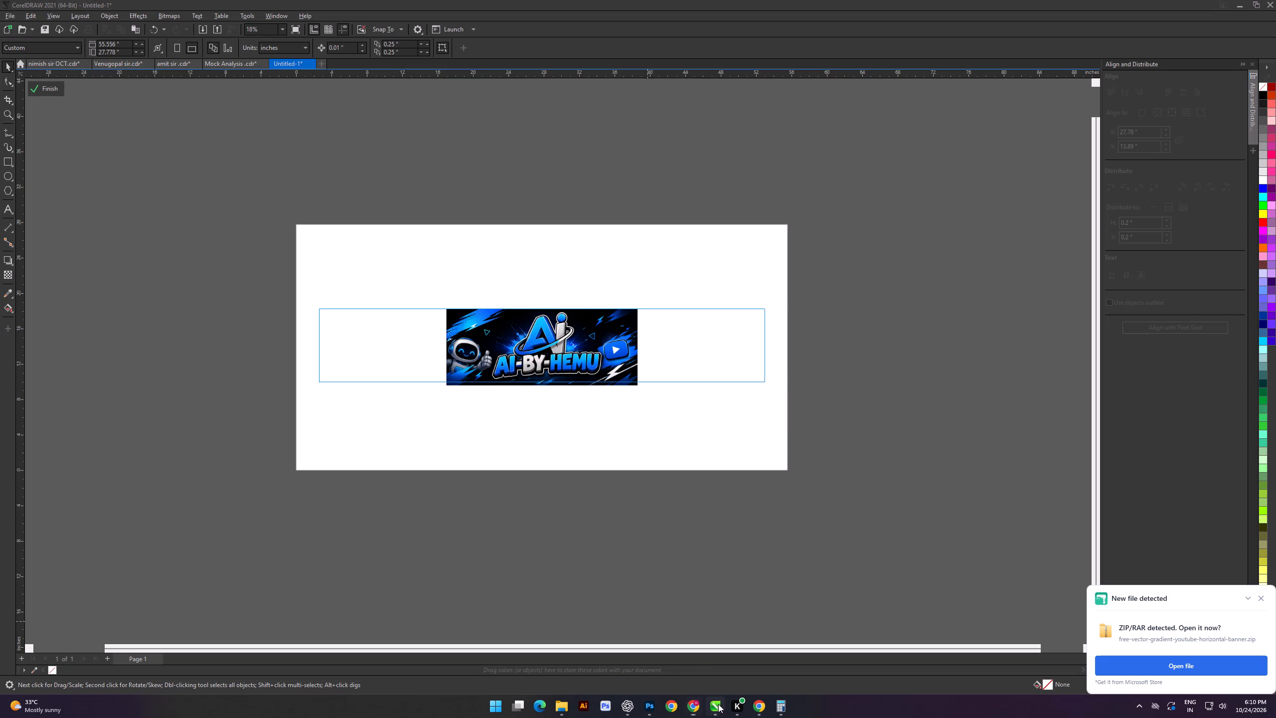
scroll(530, 385, "down", 11)
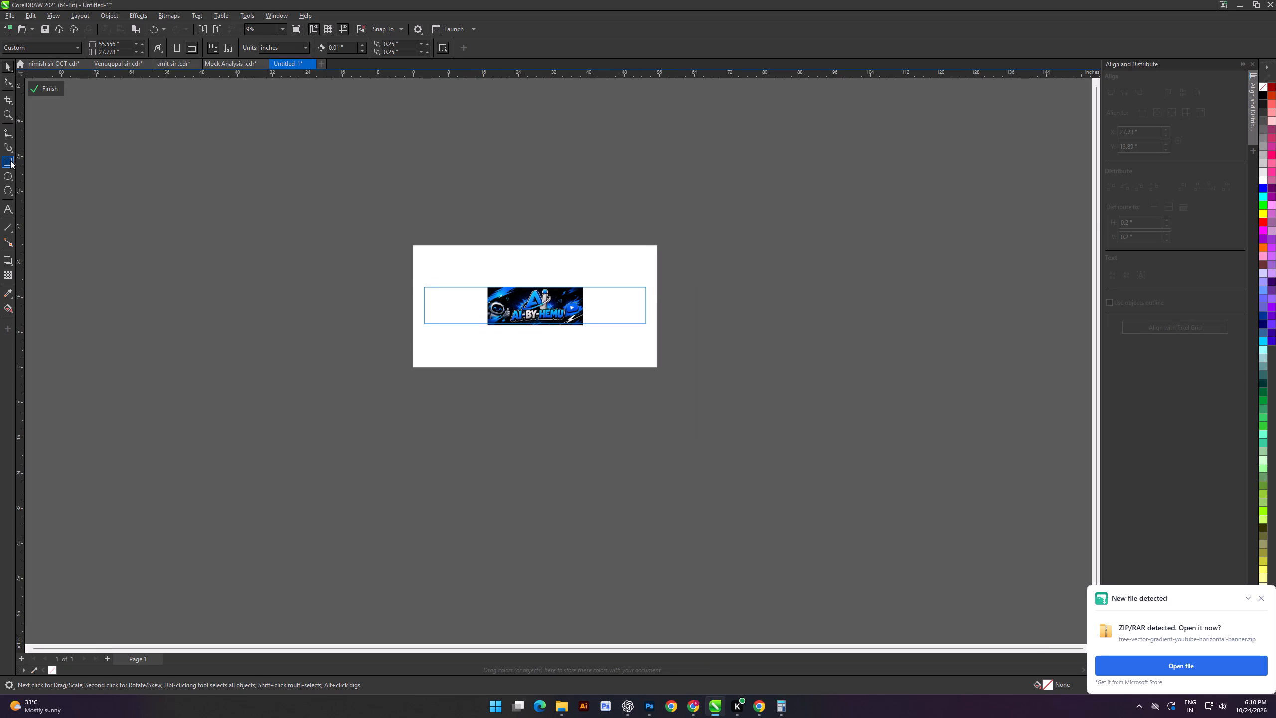
left_click(10, 160)
scroll(361, 275, "down", 4, "alt")
left_click_drag(419, 370, 731, 436)
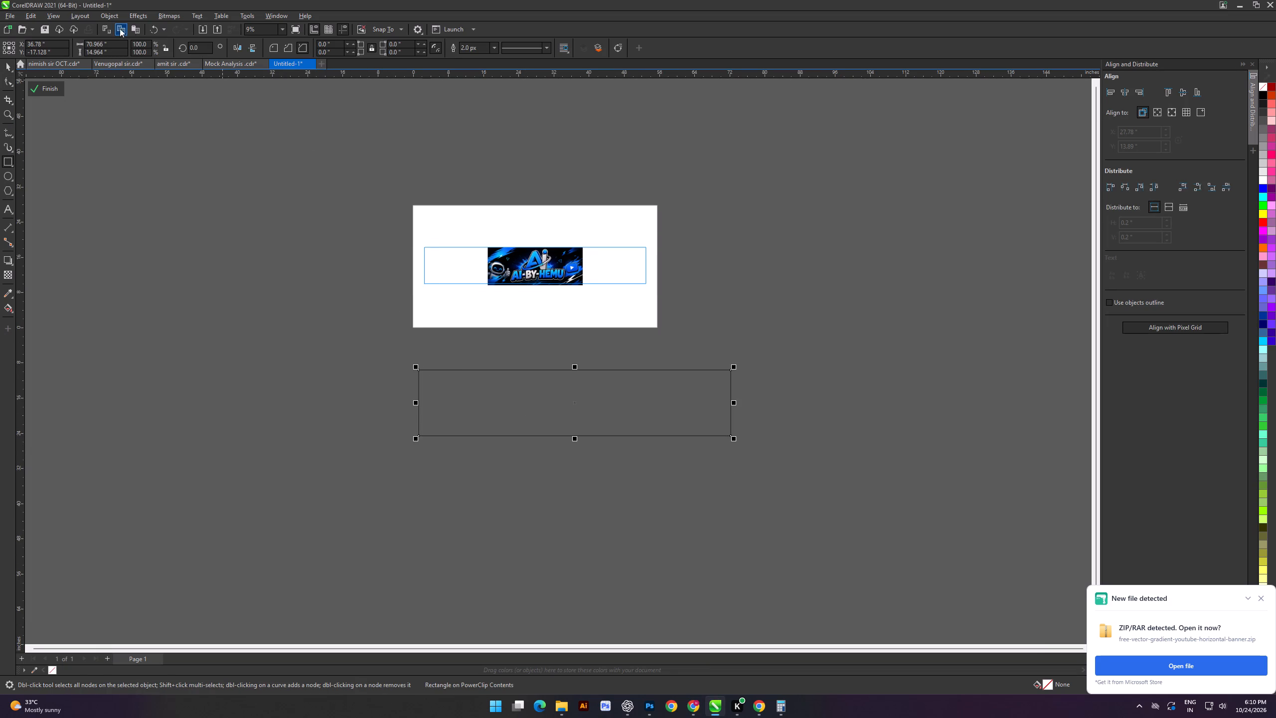
Set the selected rectangle's size to 1080 inches wide and 576 inches high.
left_click_drag(116, 44, 70, 52)
type("1080")
key("Tab")
type("576")
key("Return")
scroll(512, 401, "up", 5)
scroll(554, 388, "down", 5)
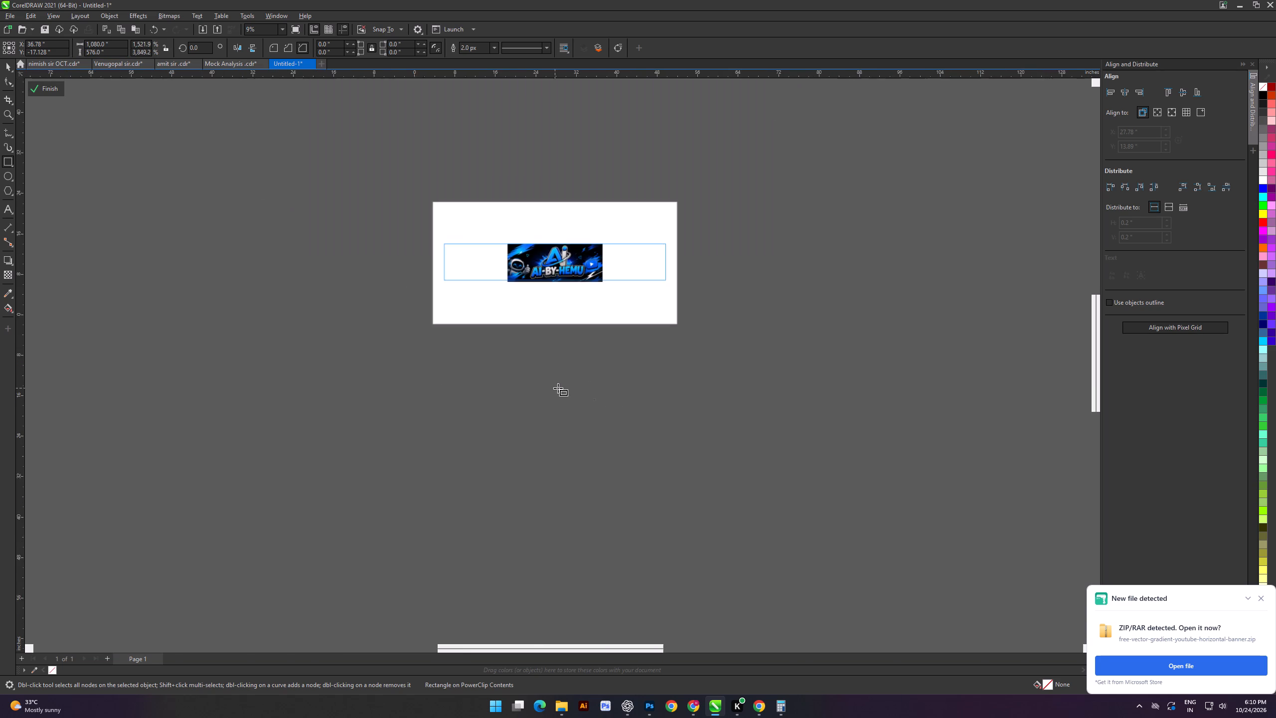
scroll(583, 406, "down", 18)
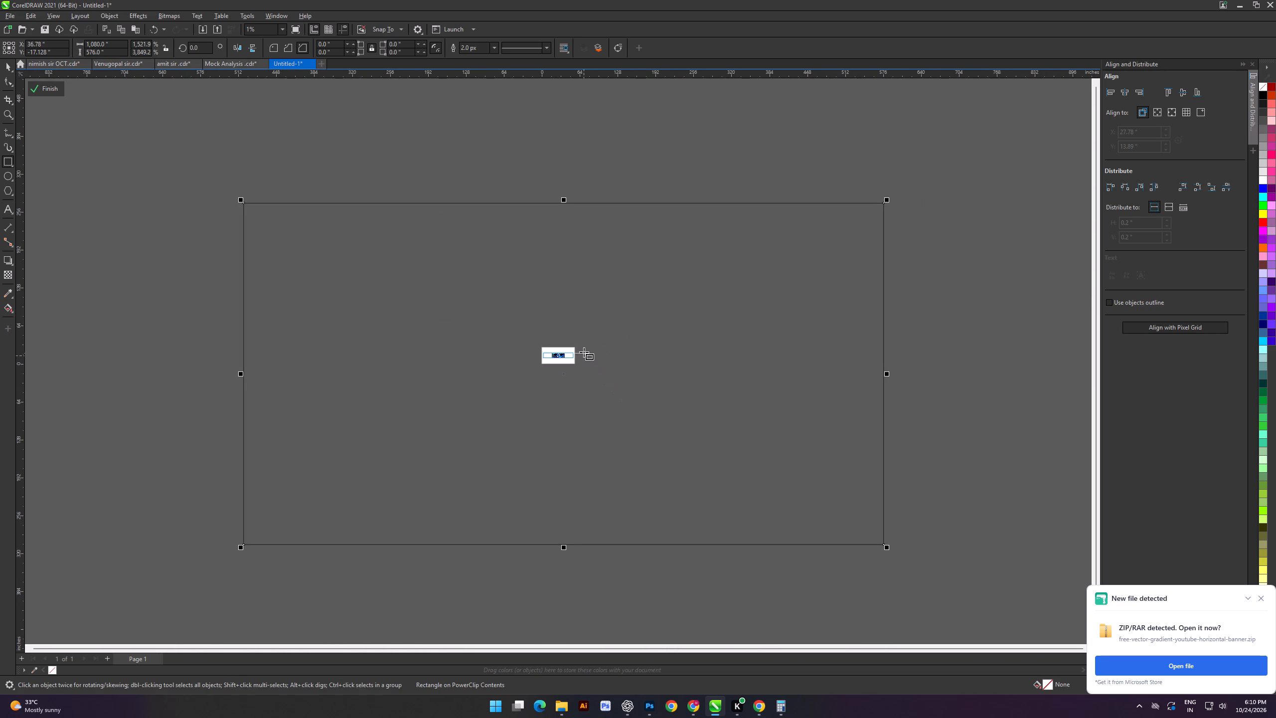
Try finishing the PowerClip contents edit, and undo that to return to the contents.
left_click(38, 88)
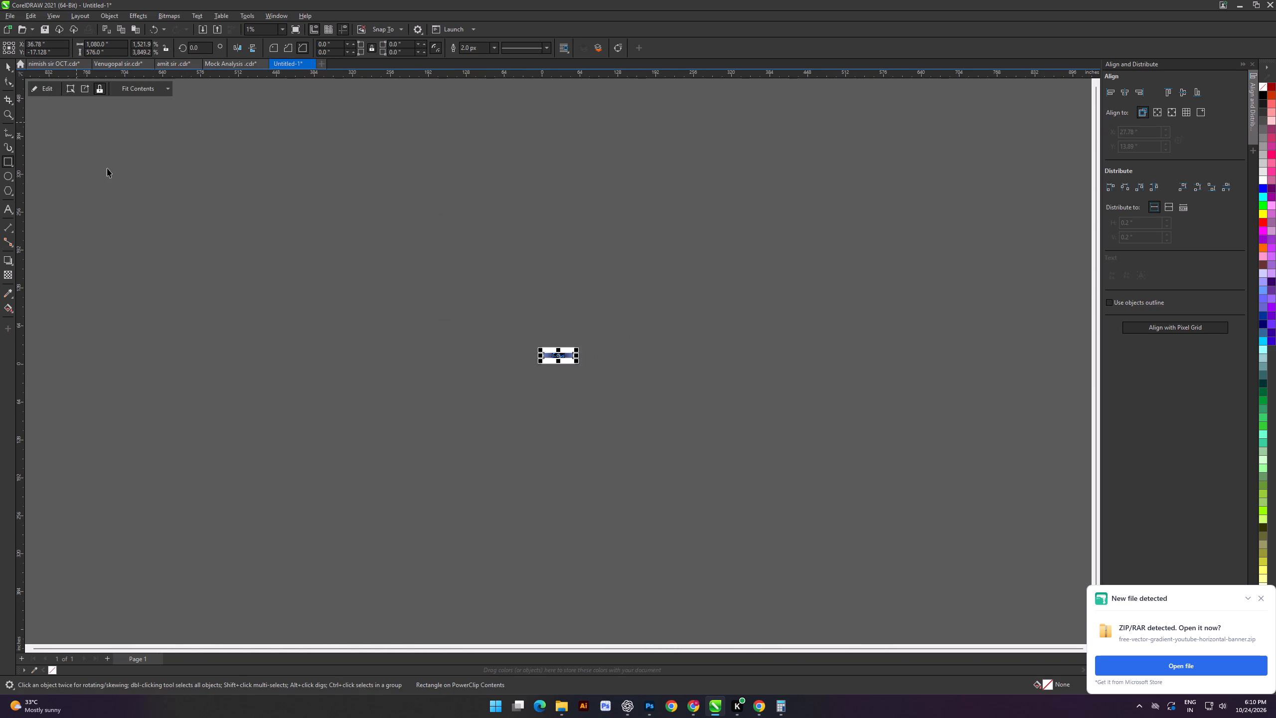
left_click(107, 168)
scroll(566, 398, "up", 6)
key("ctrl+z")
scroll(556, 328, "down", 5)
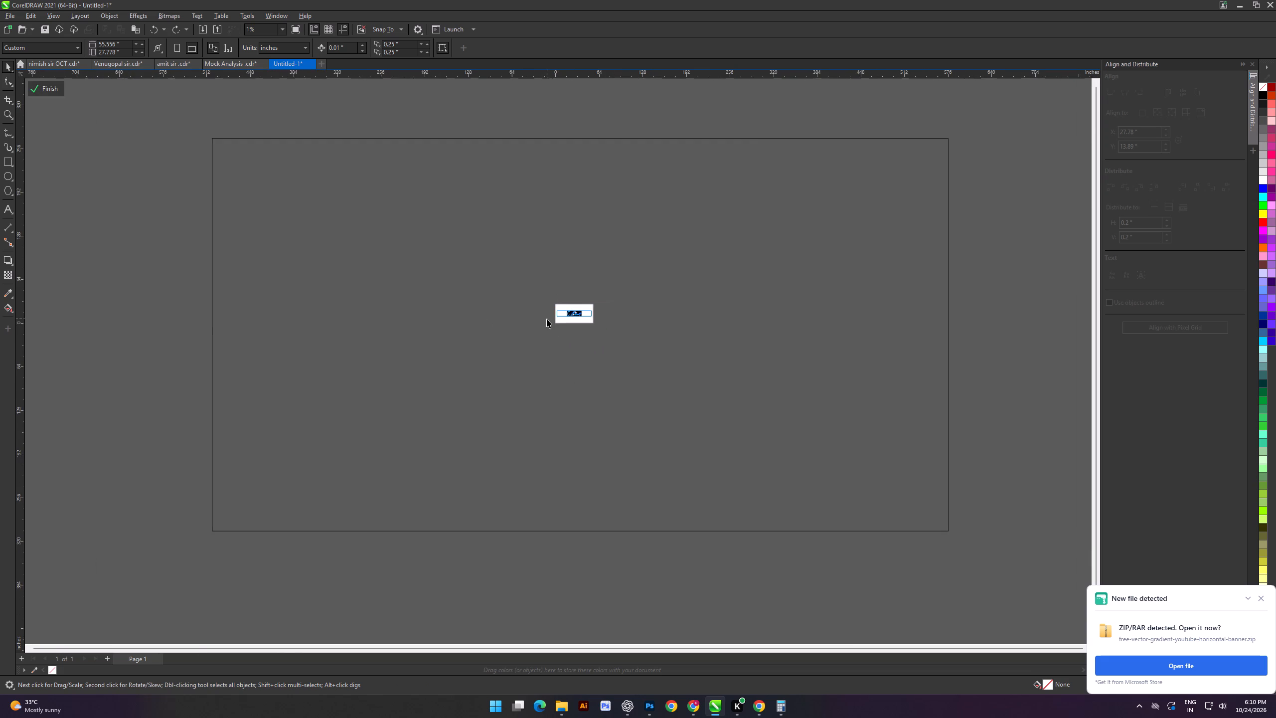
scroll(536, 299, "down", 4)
Fill the 1080 x 576 inch rectangle with white.
left_click(307, 231)
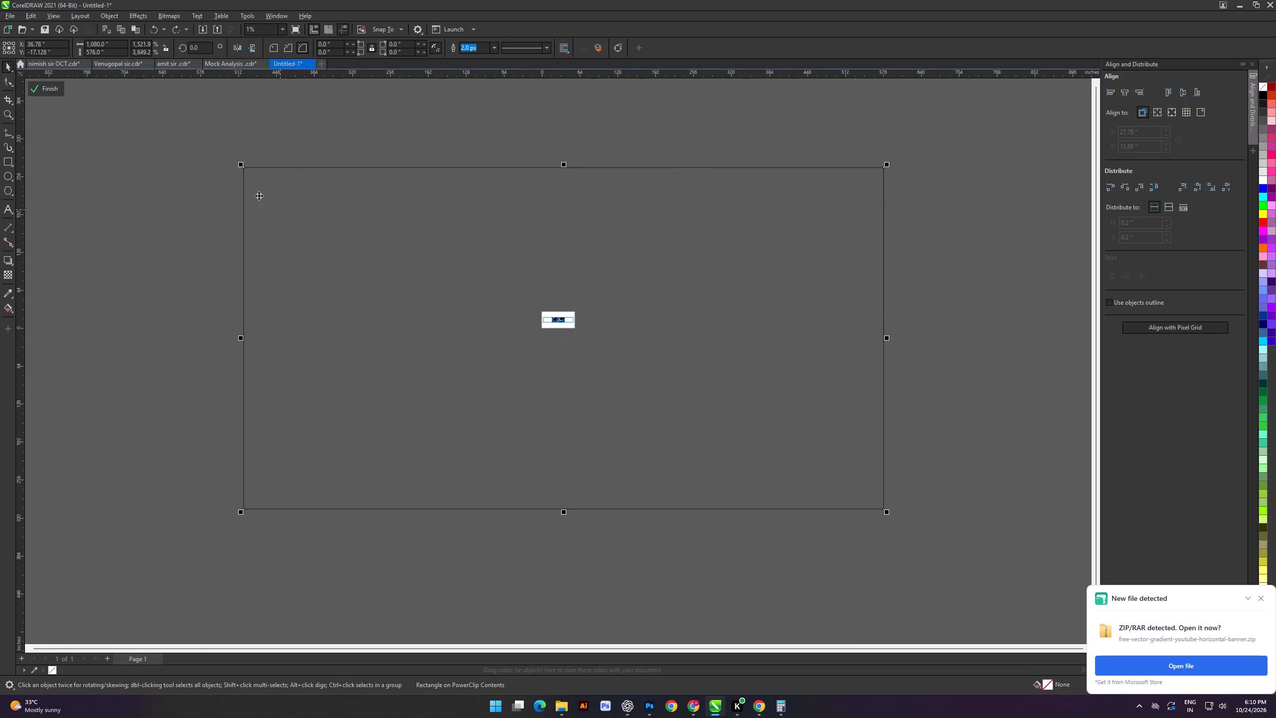
left_click(1262, 179)
left_click(985, 147)
scroll(595, 274, "down", 5)
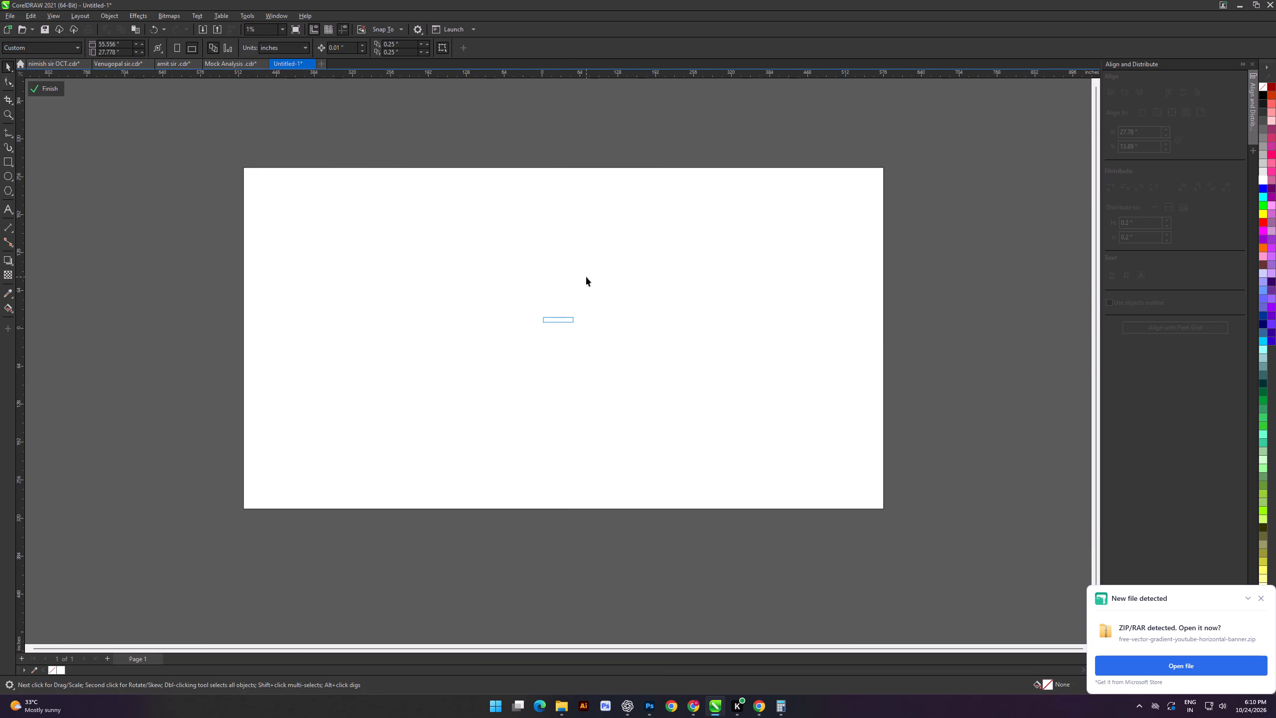
scroll(632, 261, "down", 5)
left_click(101, 226)
scroll(418, 271, "down", 6)
left_click(495, 225)
left_click(472, 154)
left_click(465, 118)
left_click(474, 223)
Move the white rectangle below the page so that it clears the small banner.
scroll(474, 223, "down", 5)
scroll(279, 245, "down", 3)
left_click_drag(543, 256, 360, 321)
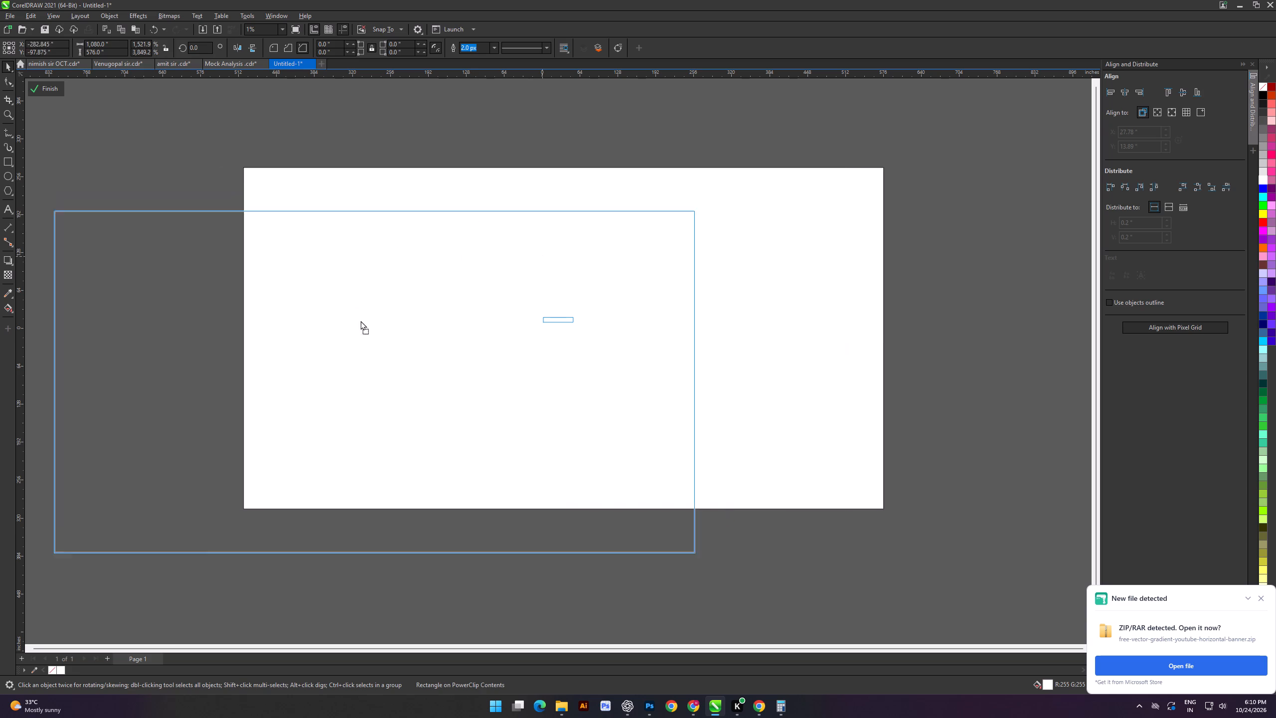
left_click_drag(360, 321, 545, 423)
scroll(530, 364, "down", 7)
scroll(997, 285, "down", 6)
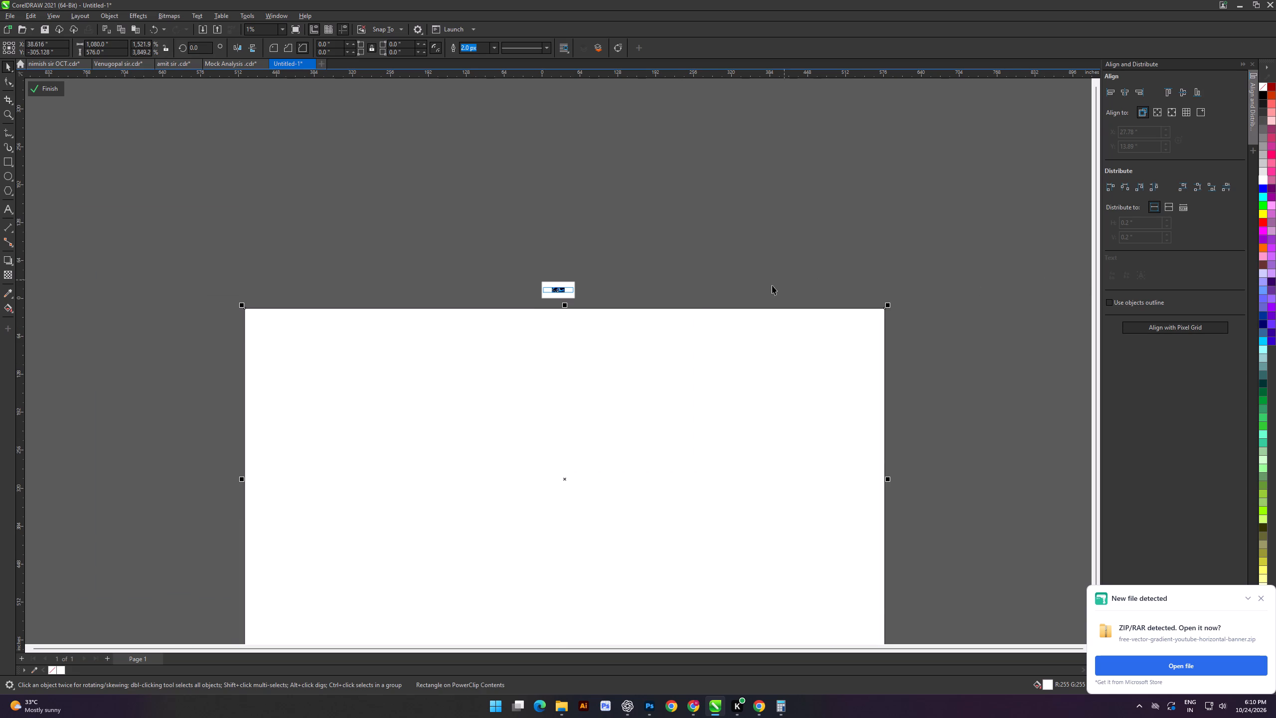
scroll(772, 285, "down", 2)
scroll(617, 278, "down", 13, "alt")
left_click(168, 216)
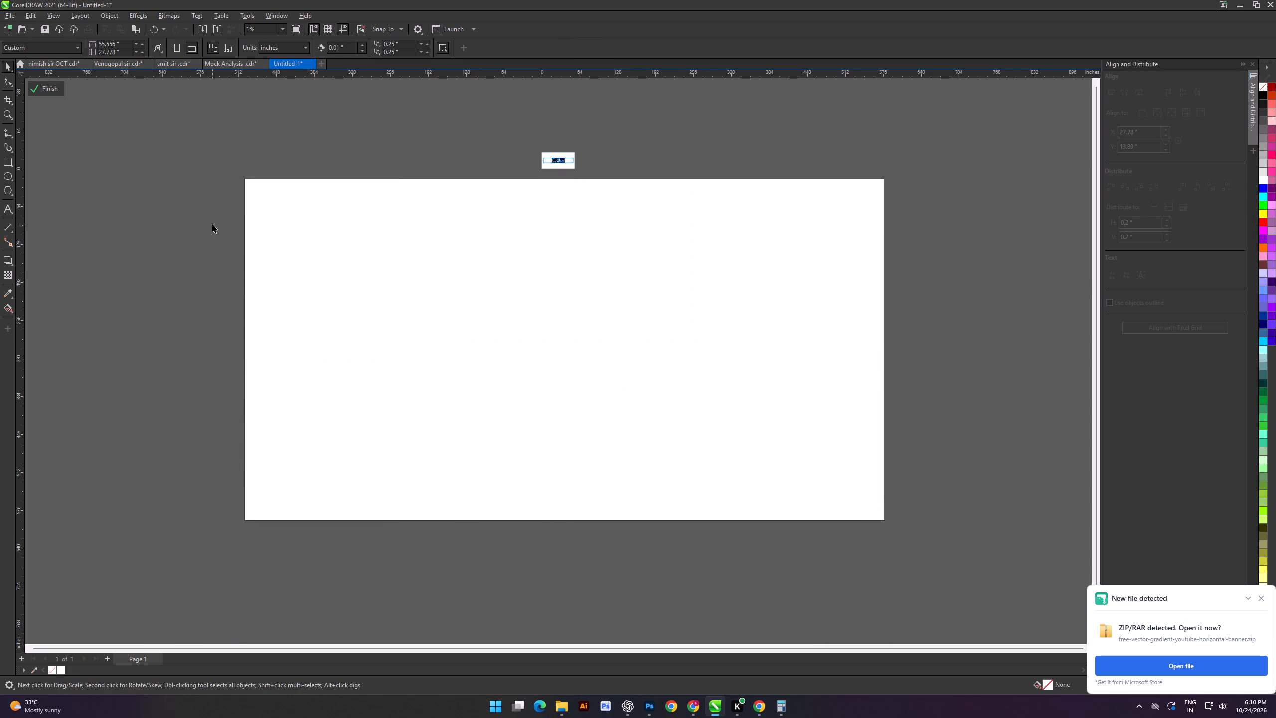
left_click(355, 245)
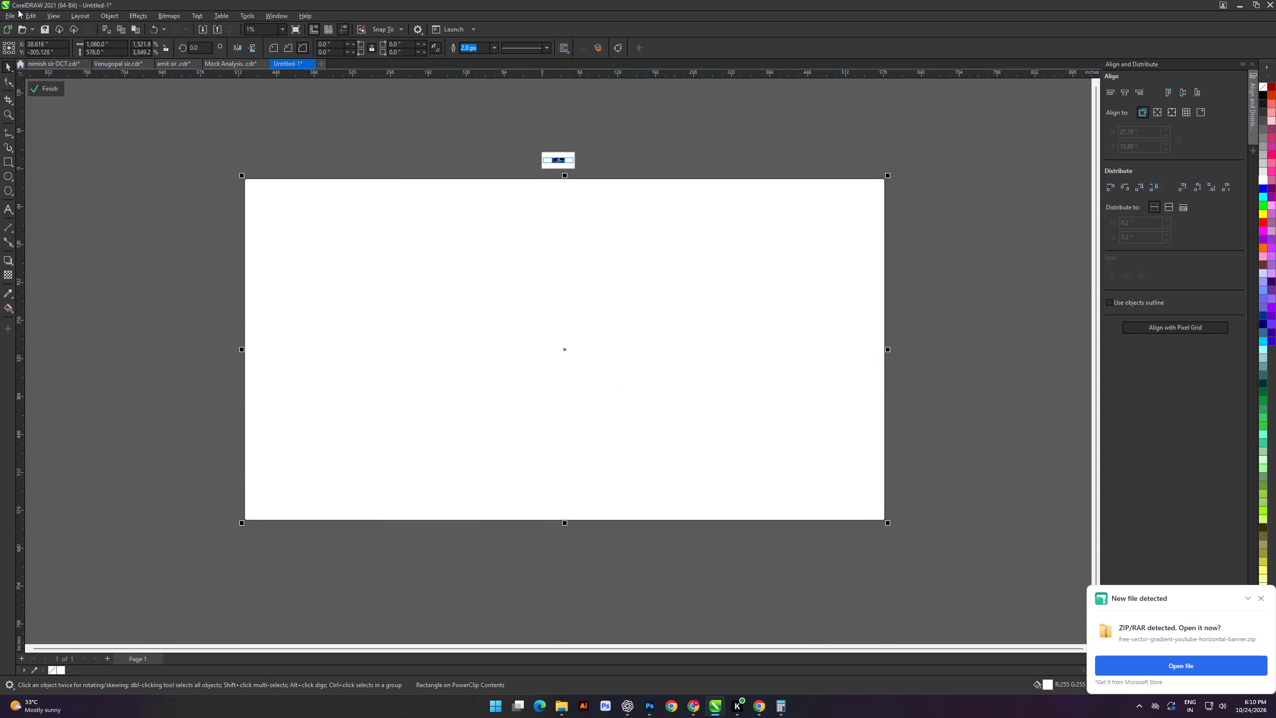
left_click(116, 228)
Import the AI-BY-HEMU banner PNG from Downloads and place it across the white rectangle at about 1,092 x 180 inches.
key("ctrl+i")
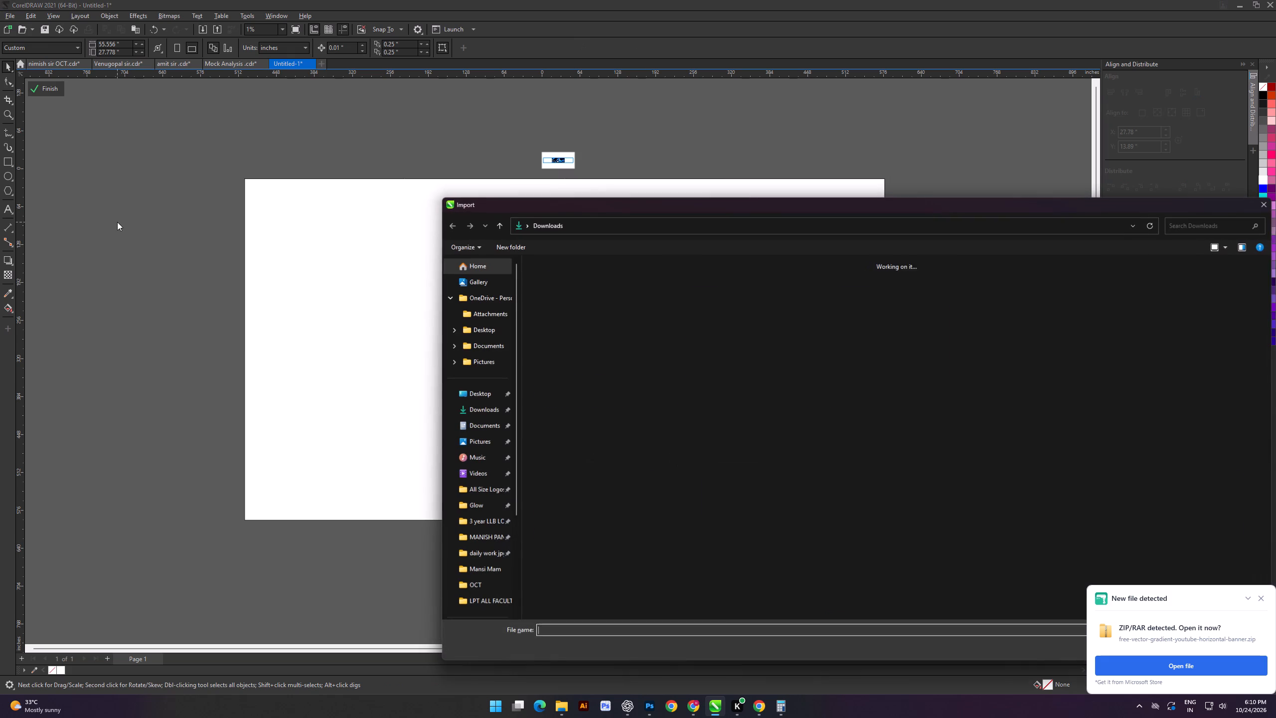
double_click(613, 375)
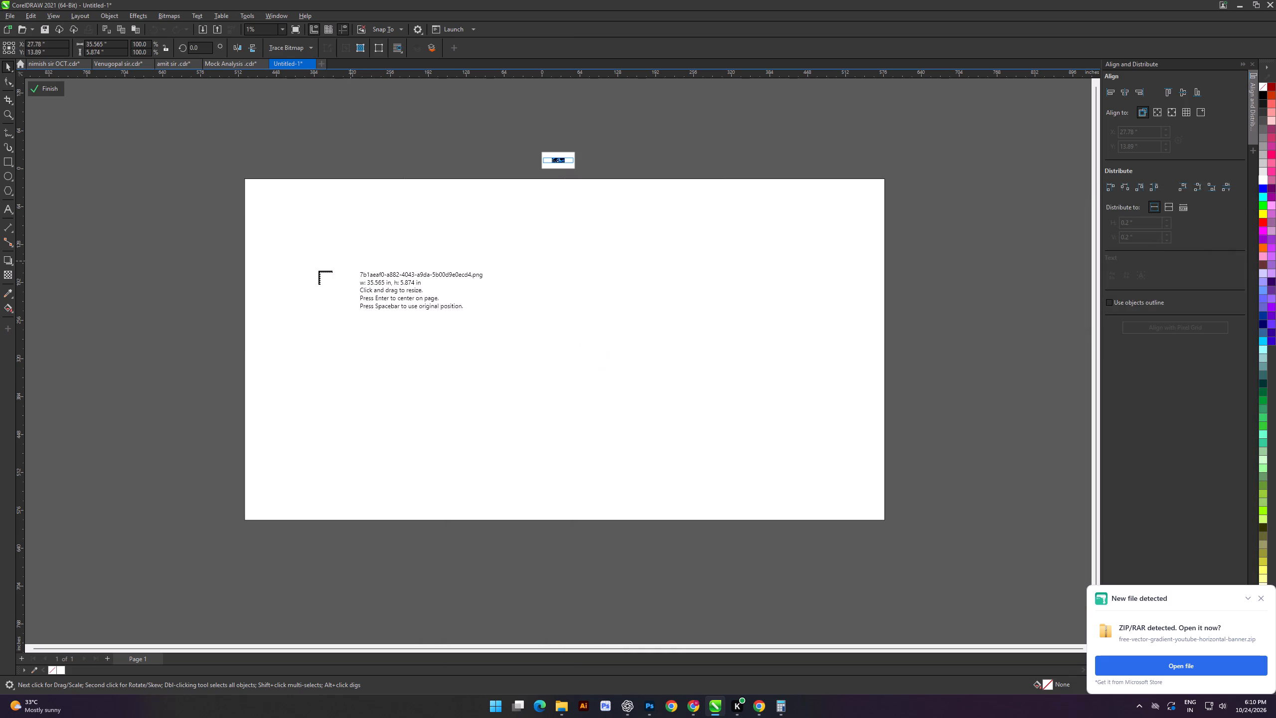
left_click_drag(204, 250, 909, 483)
left_click_drag(841, 327, 853, 359)
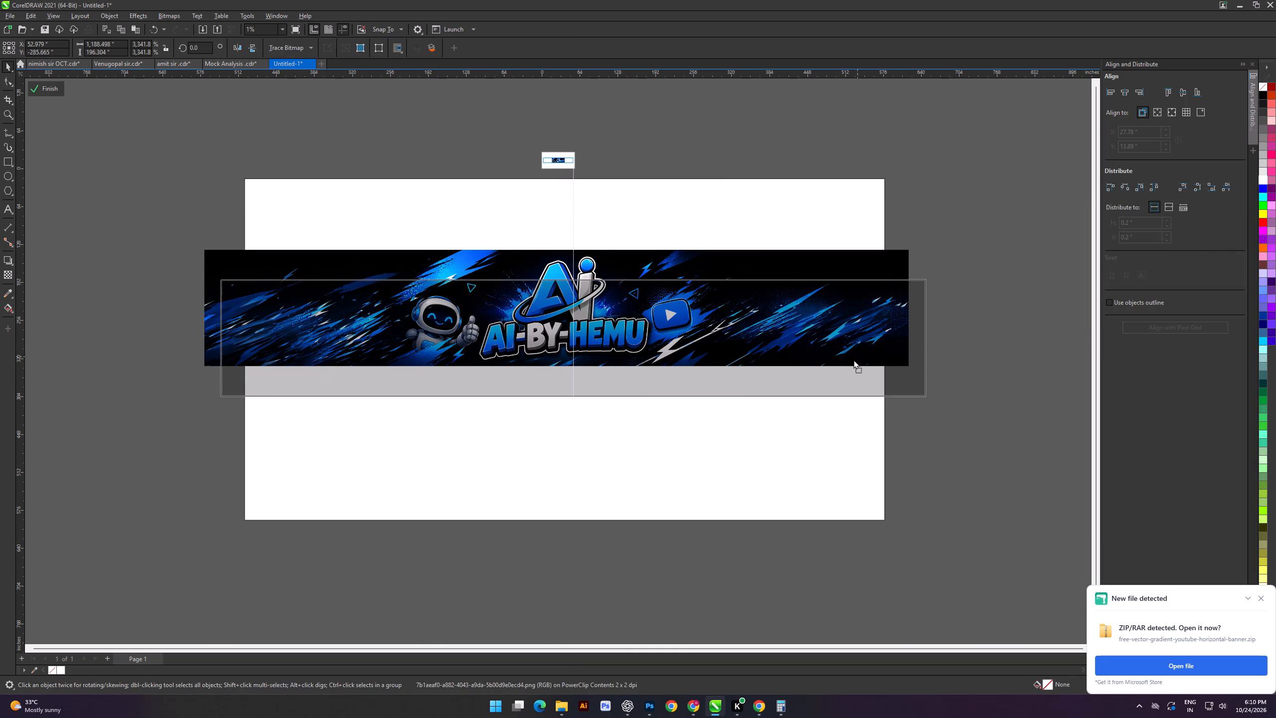
left_click_drag(853, 359, 853, 360)
left_click_drag(920, 403, 891, 403, "shift")
Centre the banner horizontally and vertically on the white rectangle.
left_click(827, 367)
left_click(645, 239, "shift")
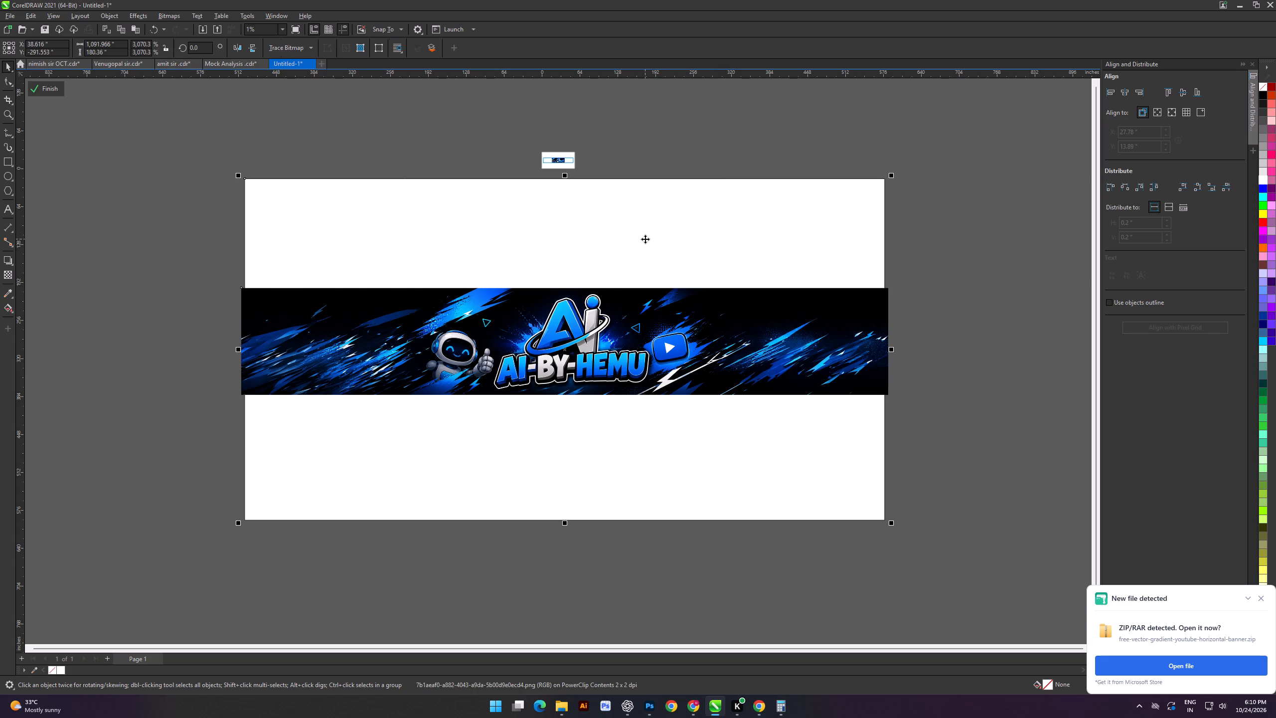
left_click(1123, 93)
left_click(1184, 93)
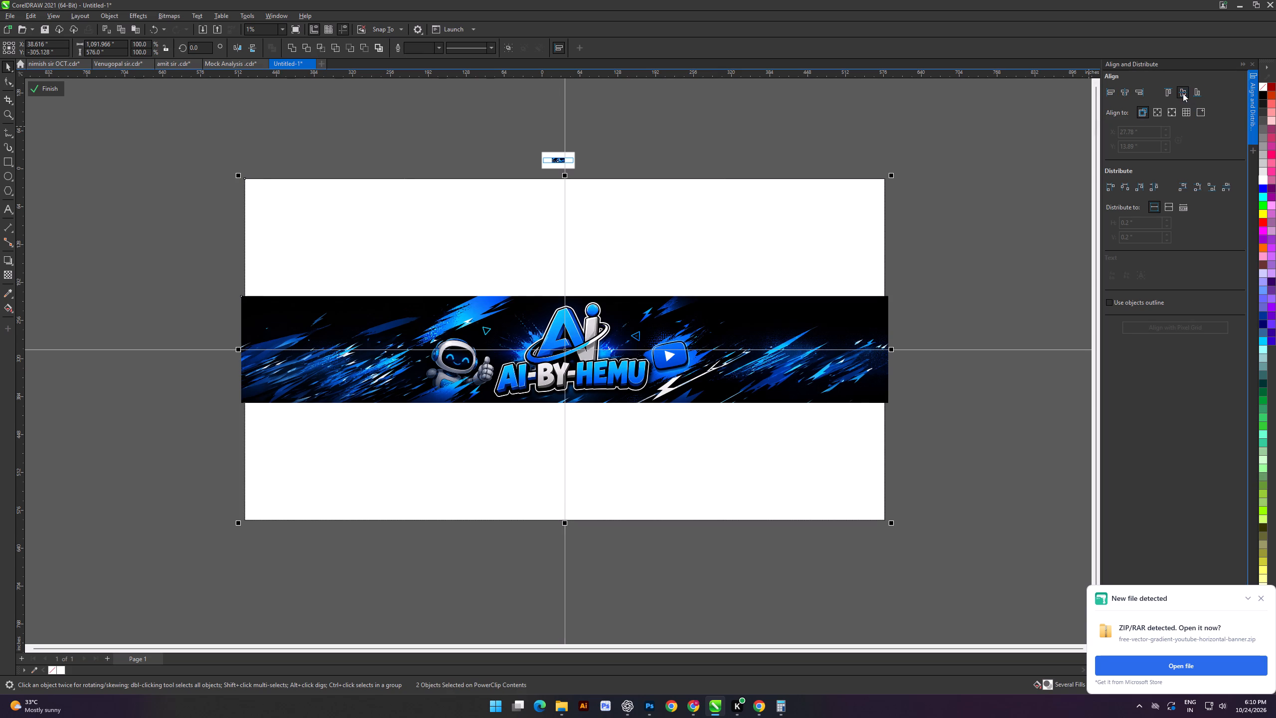
left_click(953, 202)
Delete the original small banner image lying over the page.
left_click_drag(198, 158, 442, 220)
left_click_drag(432, 136, 664, 182)
key("Delete")
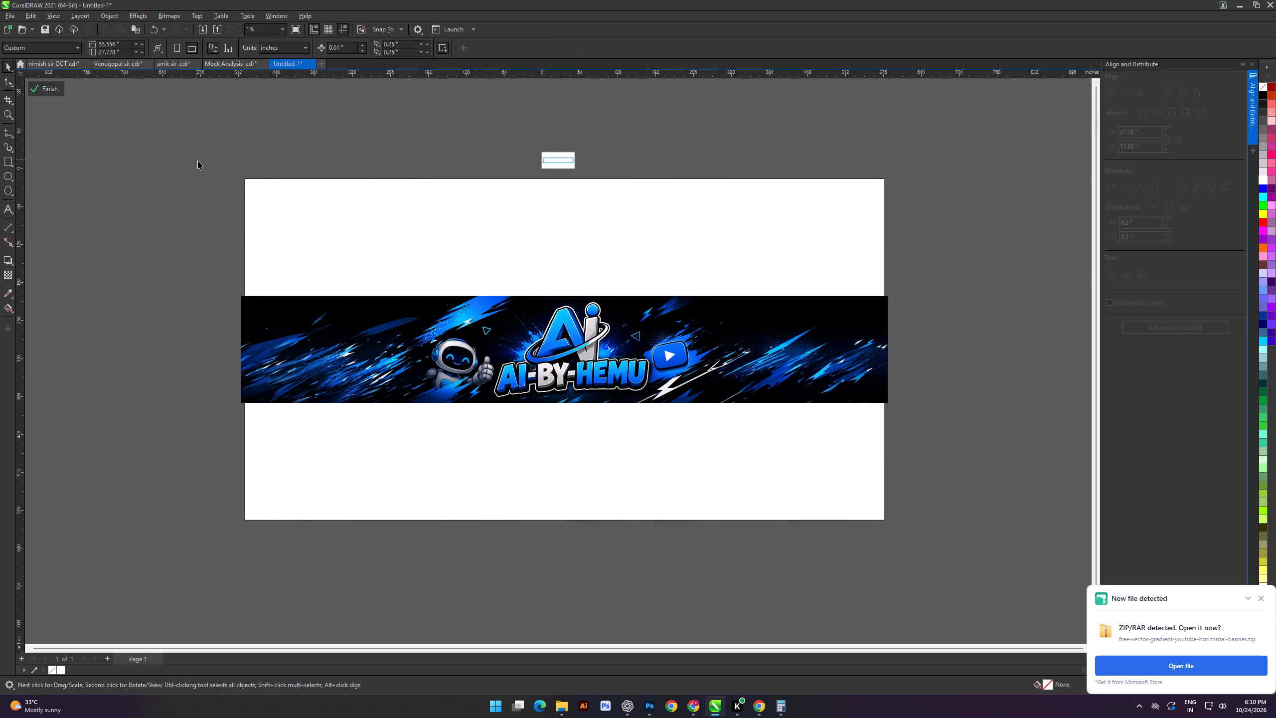
left_click_drag(447, 130, 656, 164)
left_click_drag(500, 125, 608, 181)
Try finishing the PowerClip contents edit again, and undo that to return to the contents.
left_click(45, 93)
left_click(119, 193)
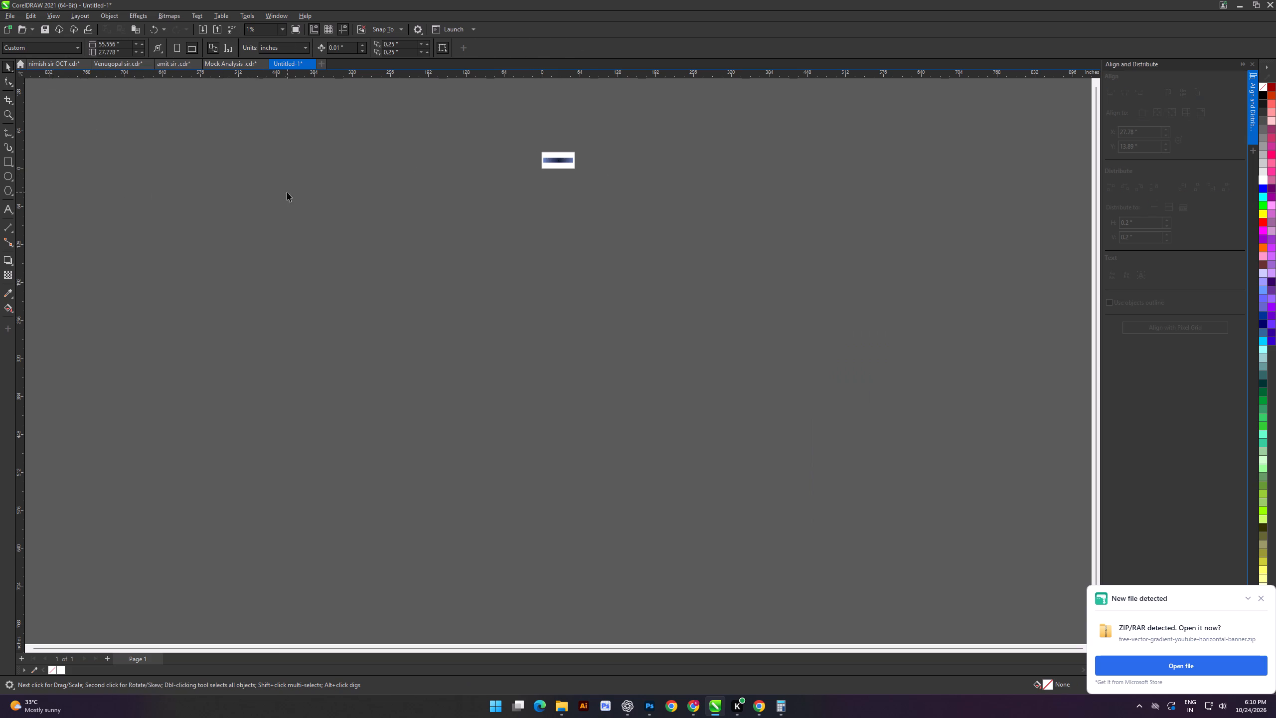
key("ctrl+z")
Cut the white rectangle and large banner from the PowerClip contents, and try to finish editing the frame.
left_click_drag(196, 173, 606, 297)
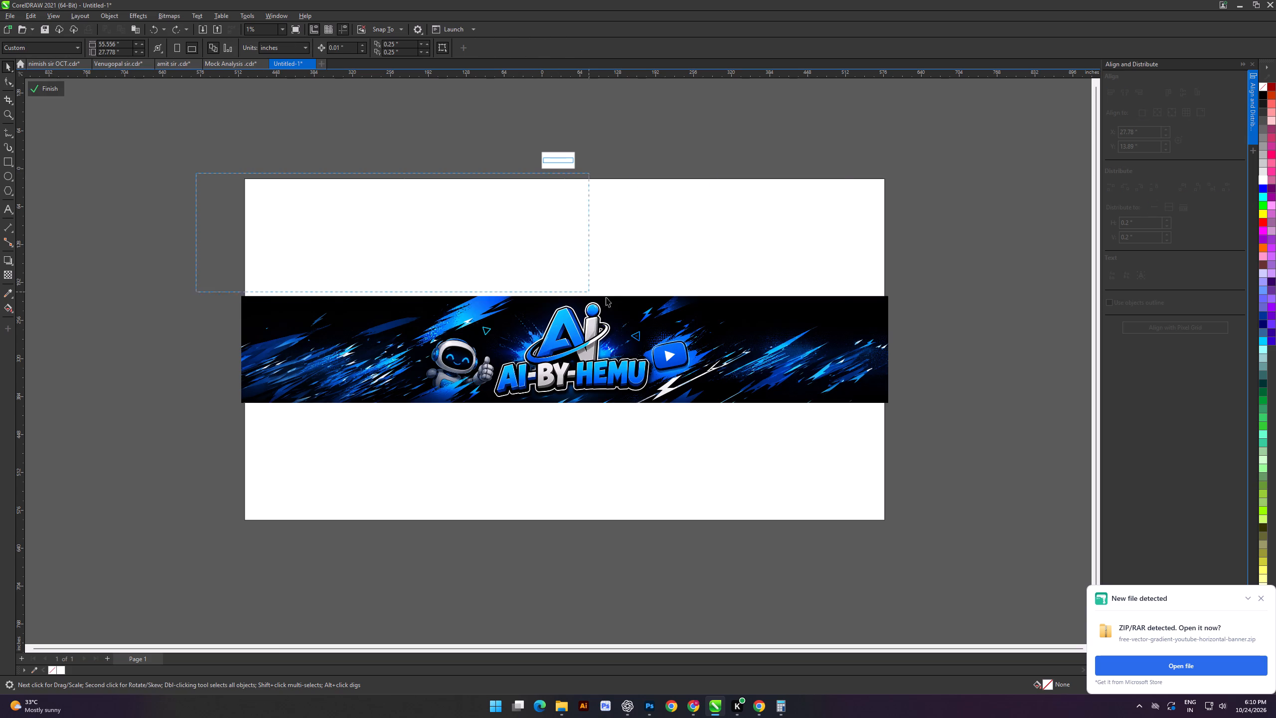
left_click_drag(606, 297, 935, 549)
key("ctrl+c")
key("ctrl+x")
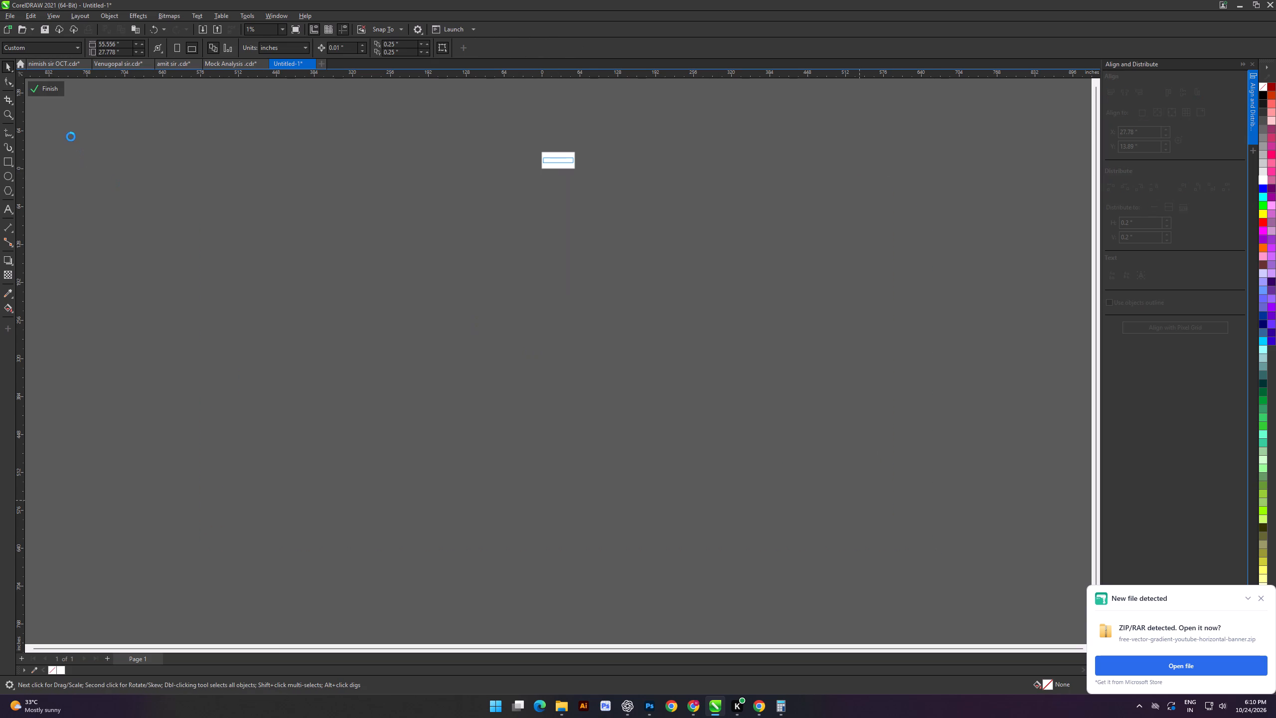
left_click(40, 83)
left_click(42, 85)
left_click(48, 90)
Switch to Chrome, browse the recommendations beside the playing YouTube video, and pick the song Vaaroon Forever.
left_click(691, 712)
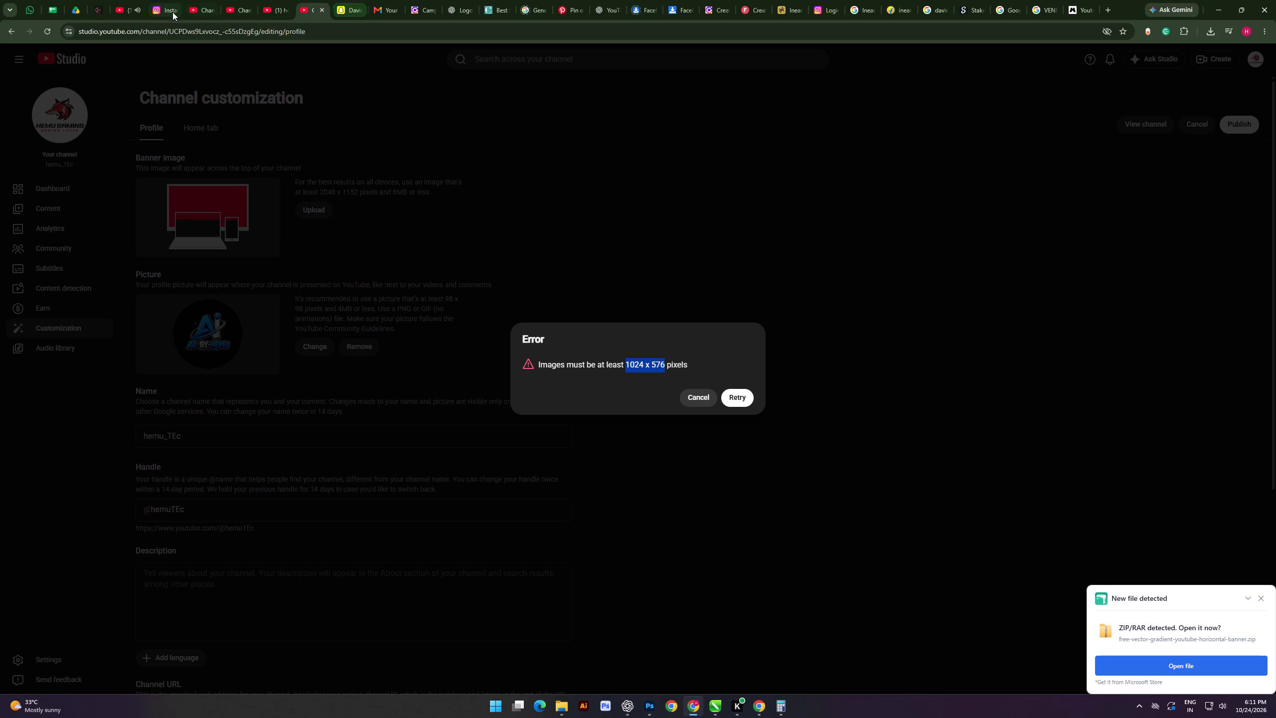
left_click(113, 0)
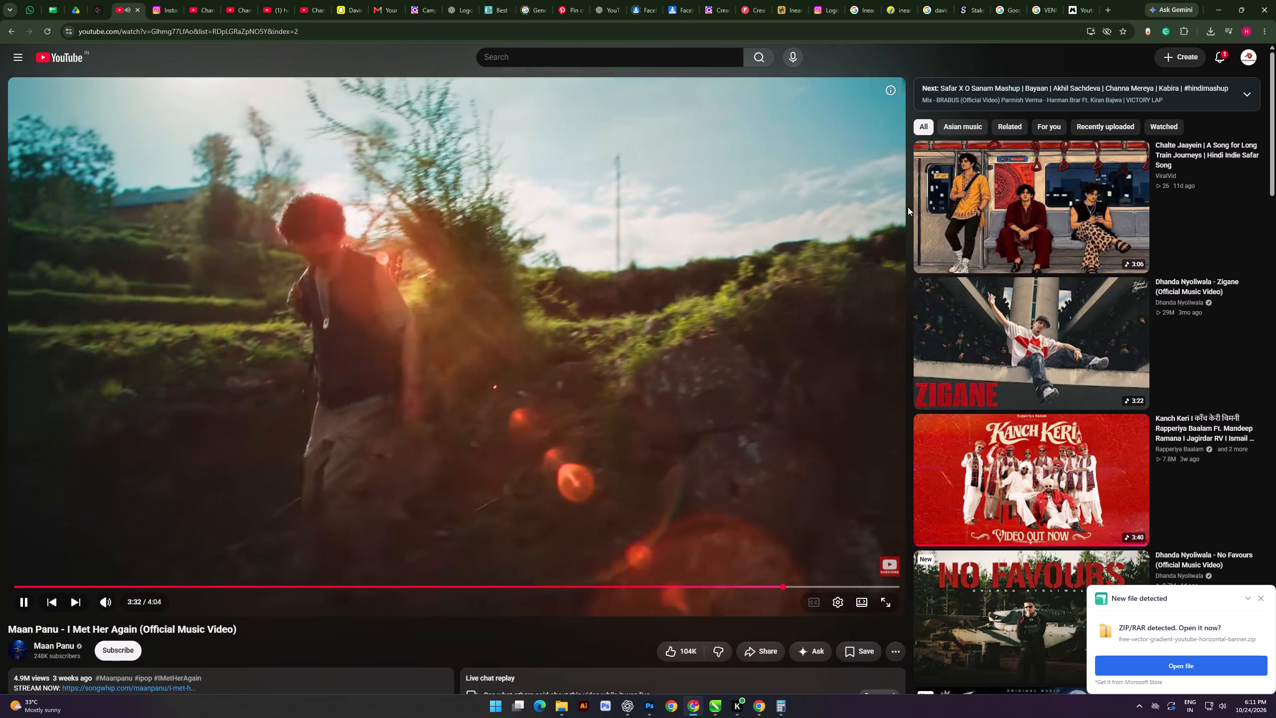
scroll(1051, 276, "down", 2)
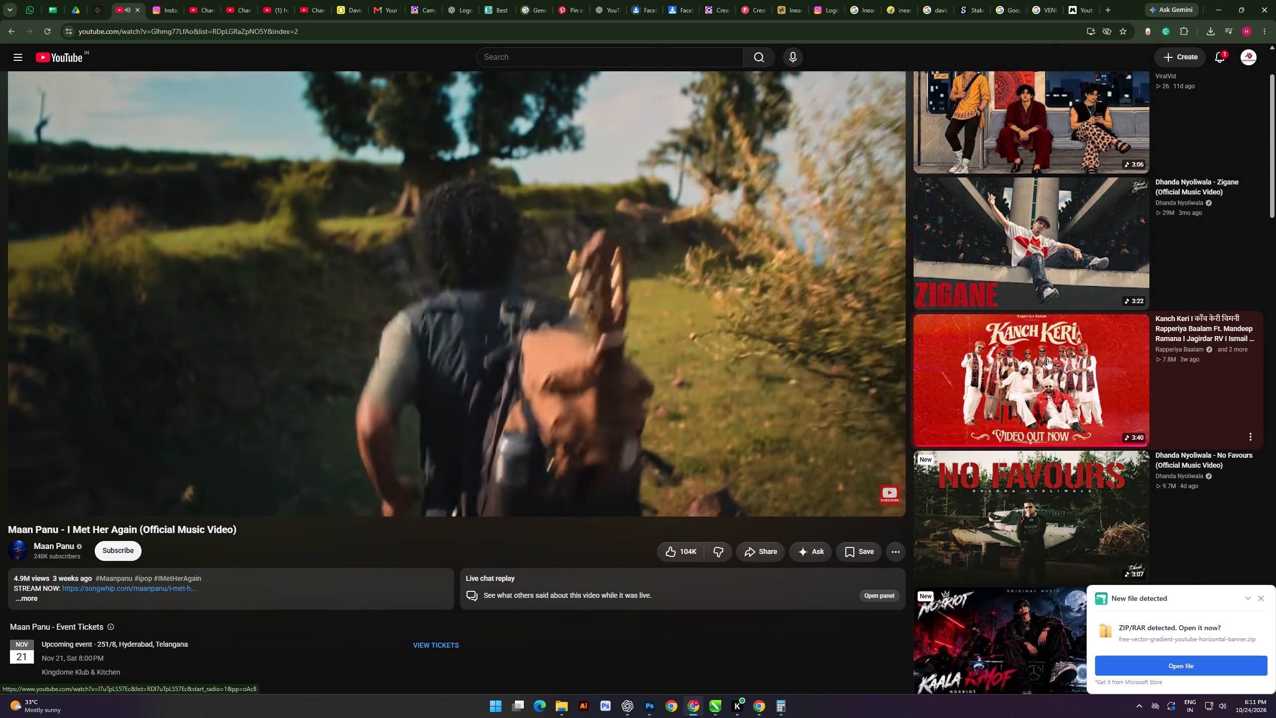
scroll(1046, 361, "down", 8)
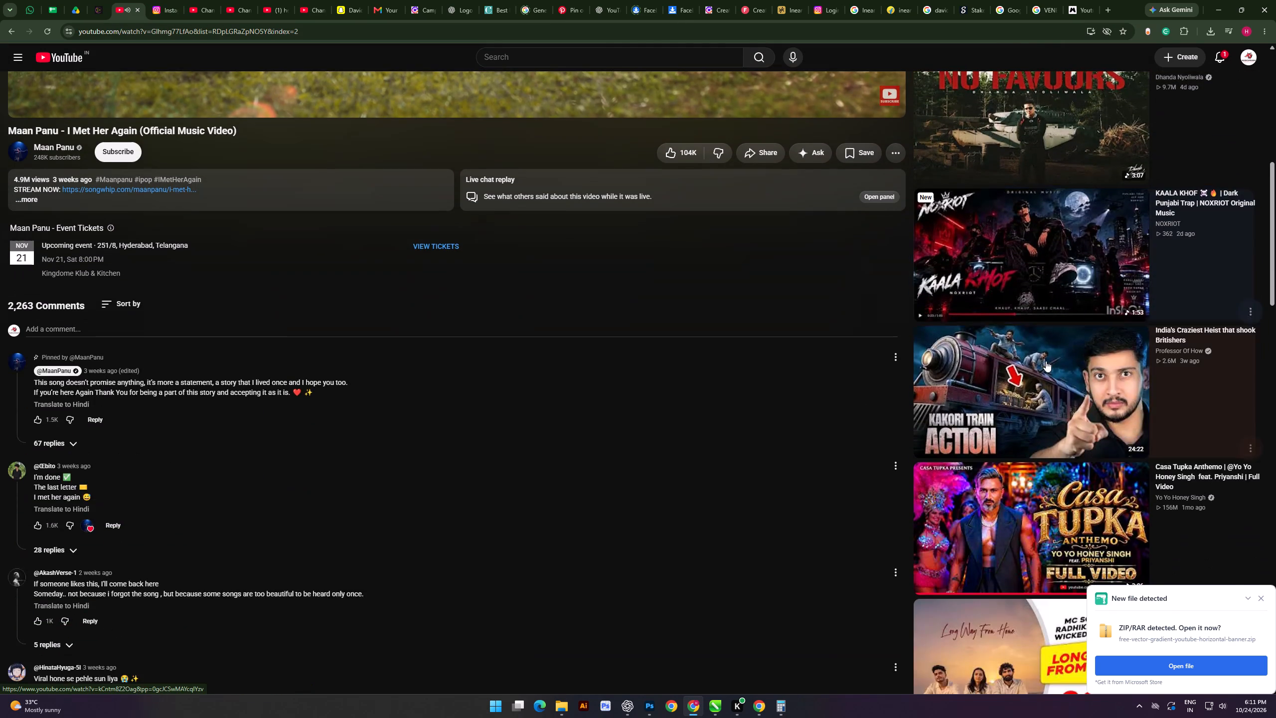
scroll(1039, 373, "down", 6)
left_click(952, 488)
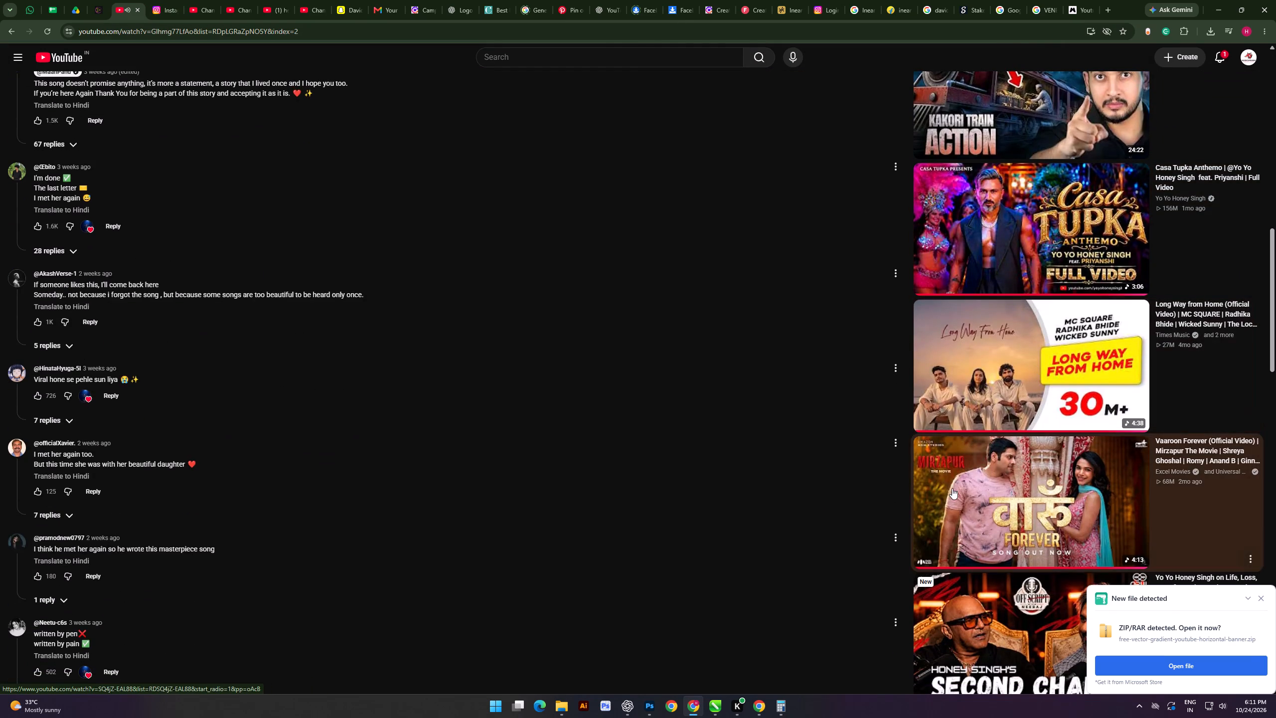
Open the Drive page, dismiss the ZIP file notification and the uploads summary, and return to CorelDRAW.
left_click(76, 0)
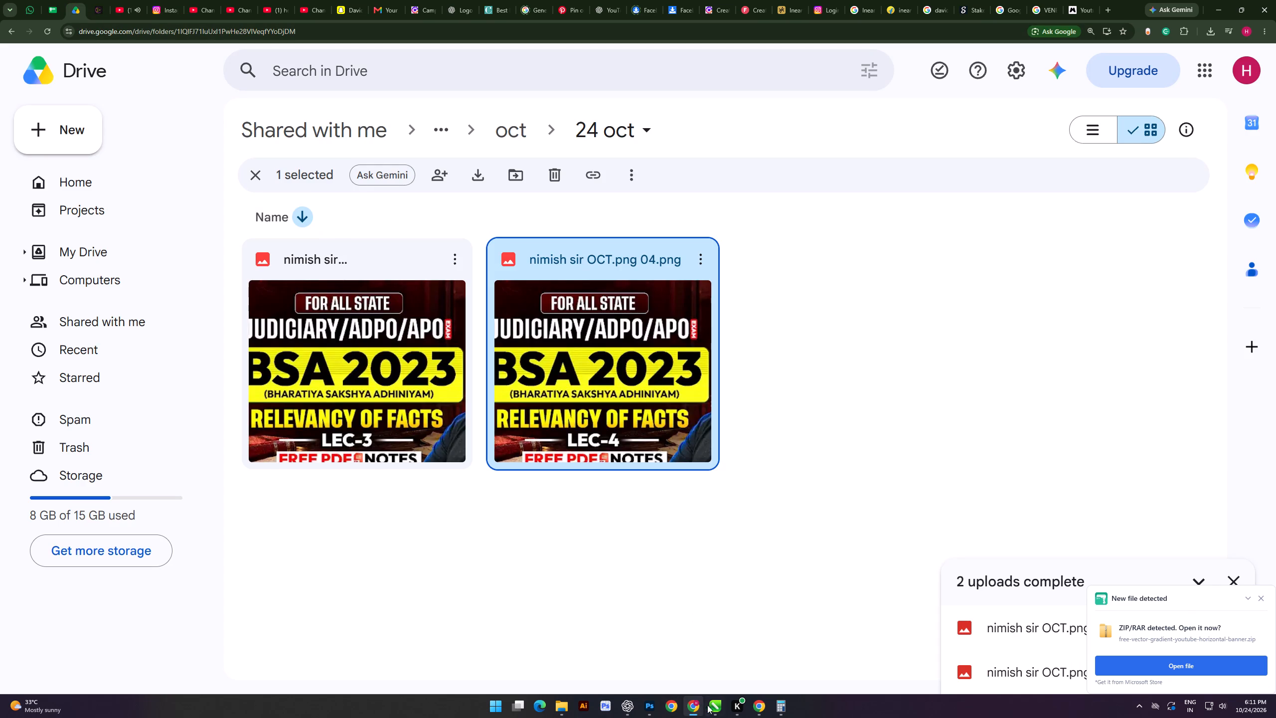
left_click(716, 707)
left_click(717, 710)
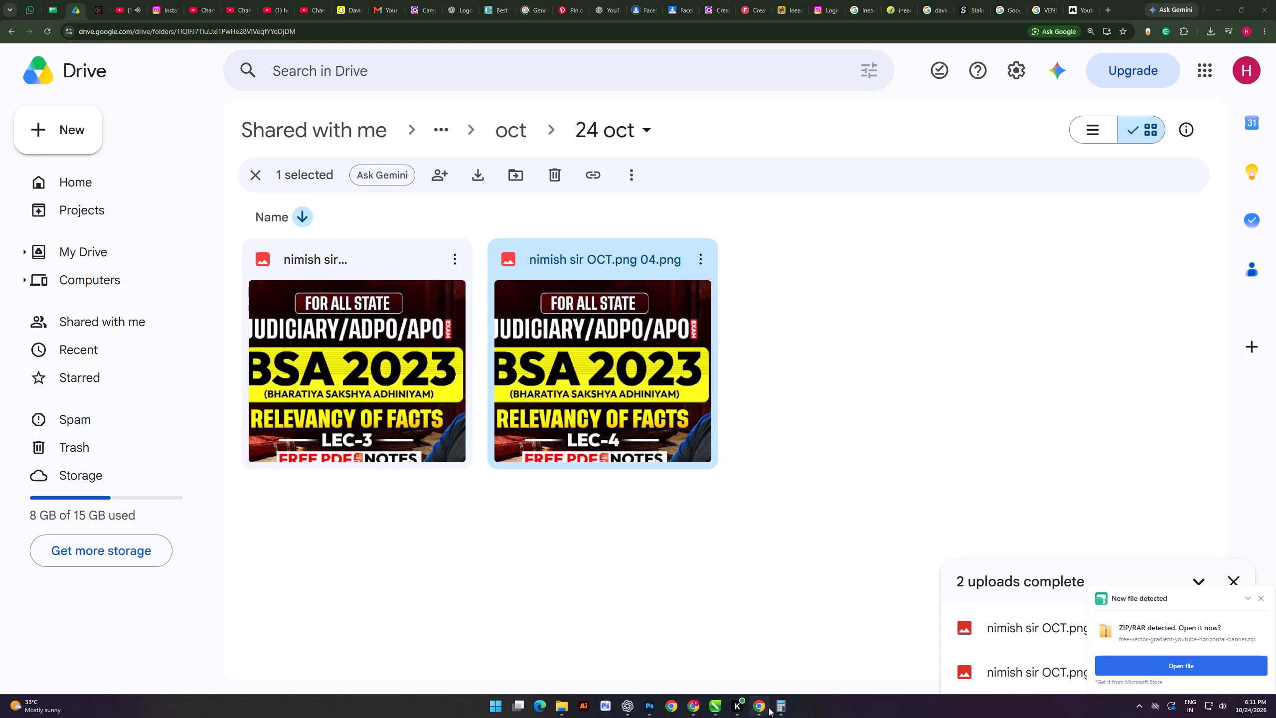
double_click(1268, 601)
left_click(1231, 585)
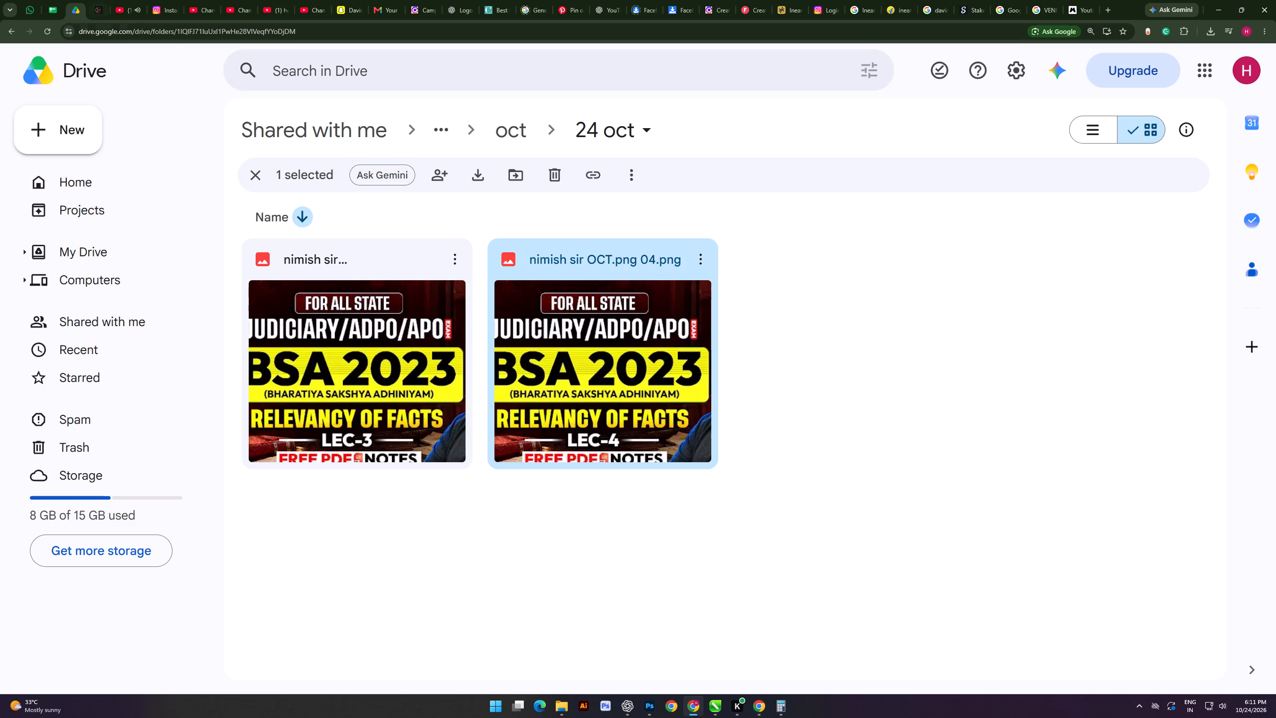
left_click(712, 707)
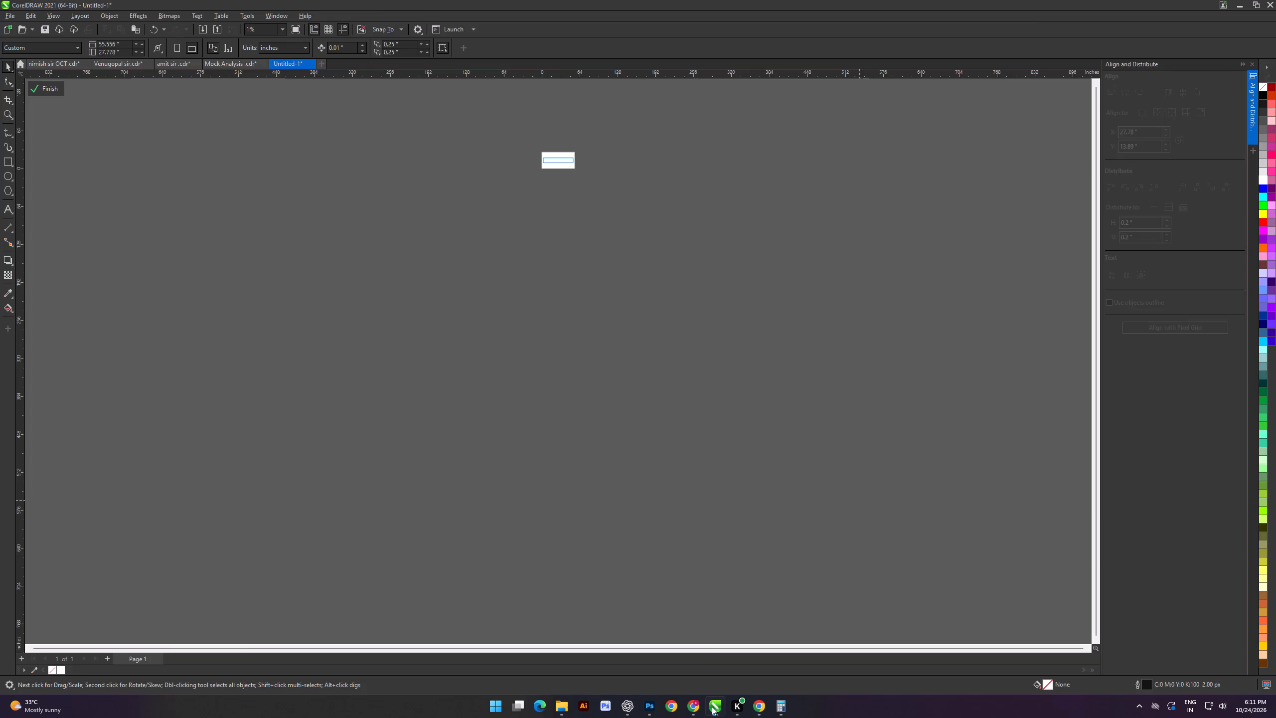
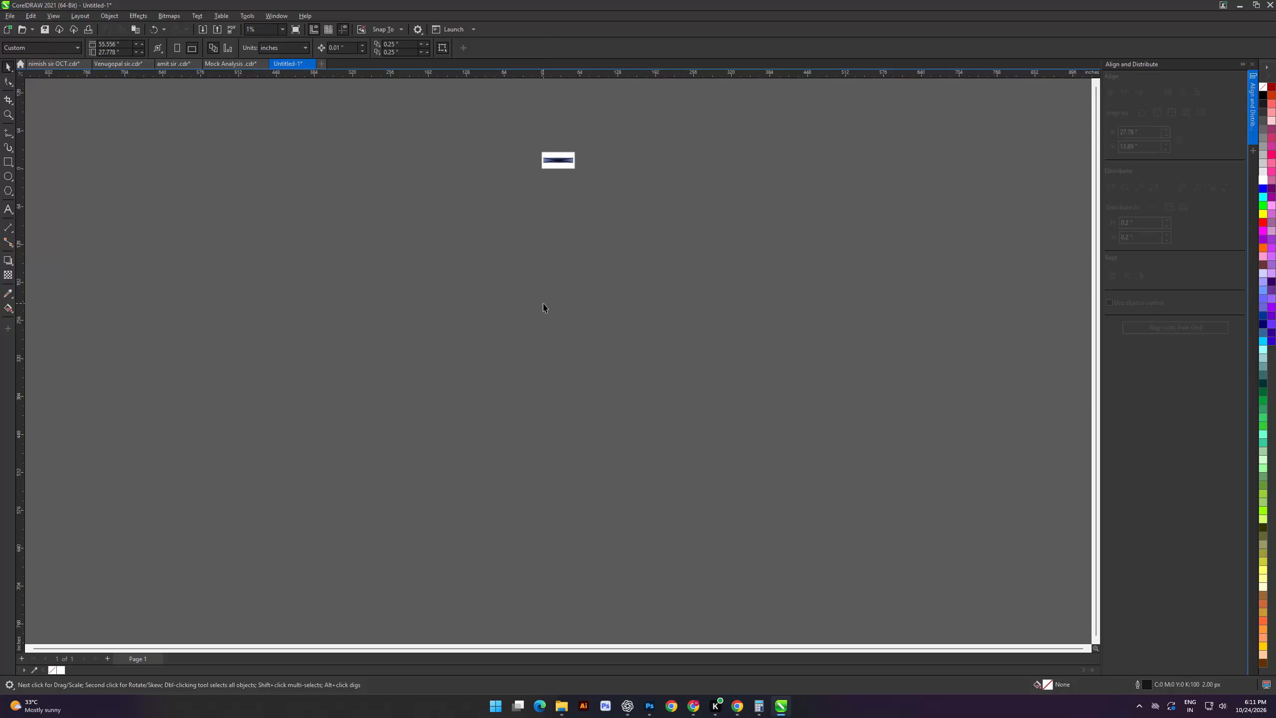
Paste the white rectangle and large AI-BY-HEMU banner into the Untitled-1 document.
key("ctrl+v")
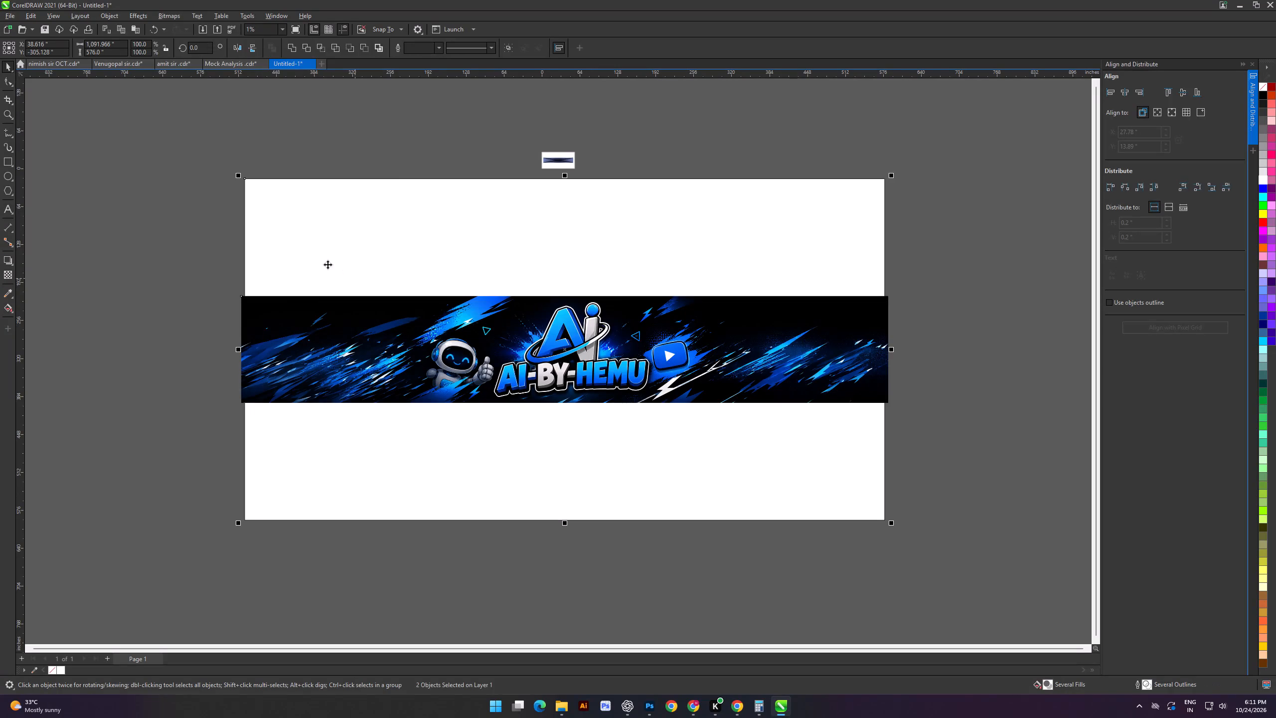
Export only the selected rectangle and banner as a PNG, overwriting 7b1aeaf0-a882-4043-a9da-5b00d9e0ecd4.png in Downloads.
left_click(205, 196)
left_click_drag(209, 167, 960, 556)
key("ctrl+e")
double_click(620, 398)
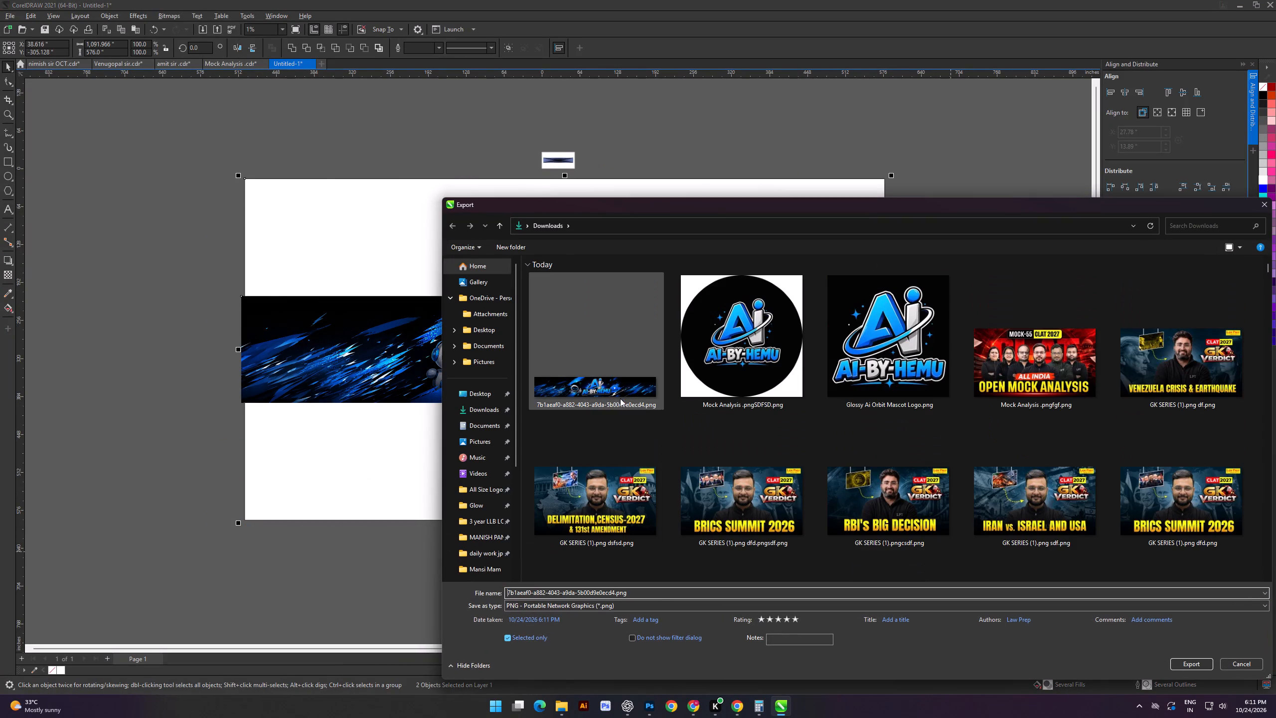
left_click(670, 358)
key("Return")
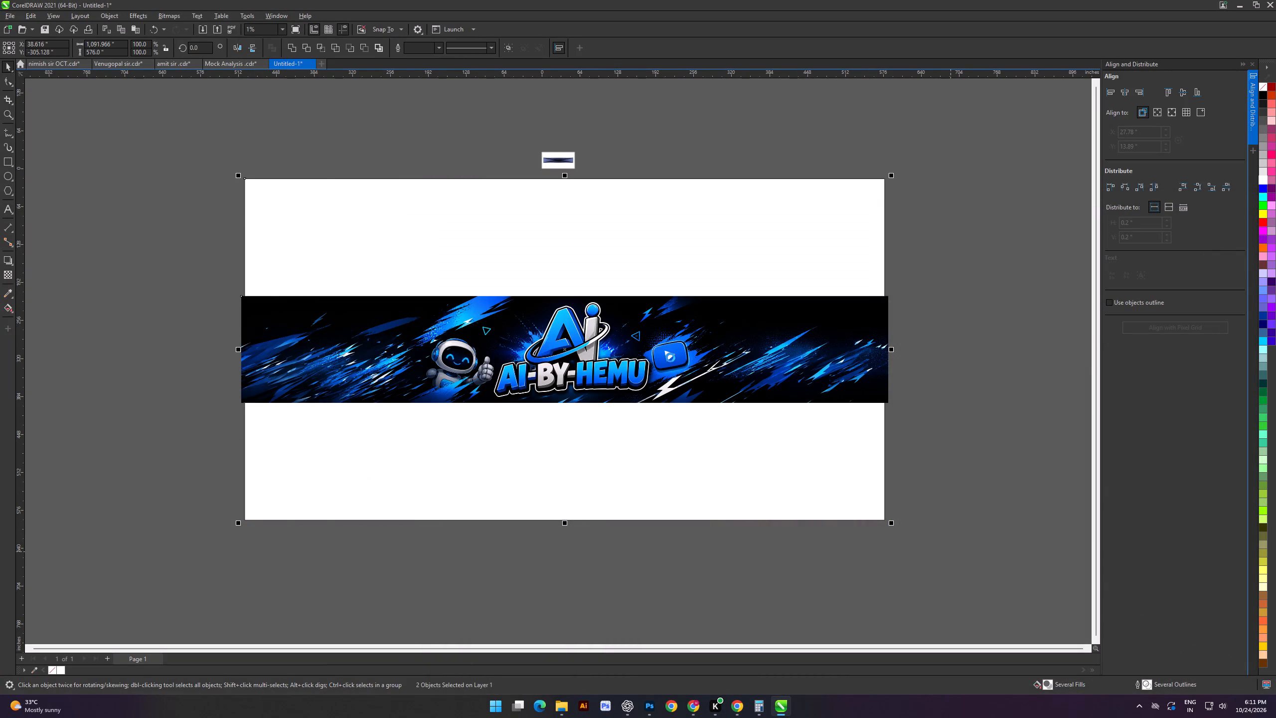
Switch to File Explorer and reload the Downloads folder repeatedly to look for the newly exported banner PNG.
left_click(547, 707)
left_click(558, 712)
left_click(482, 665)
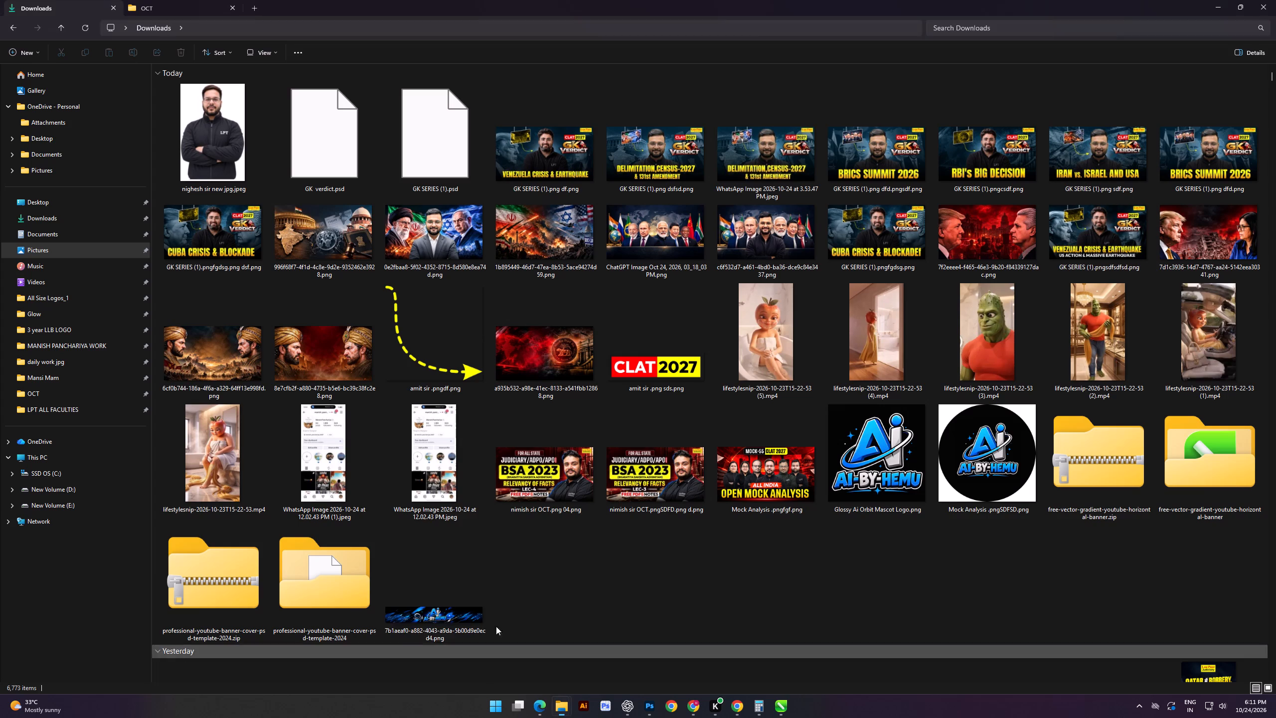
left_click(68, 227)
left_click(63, 219)
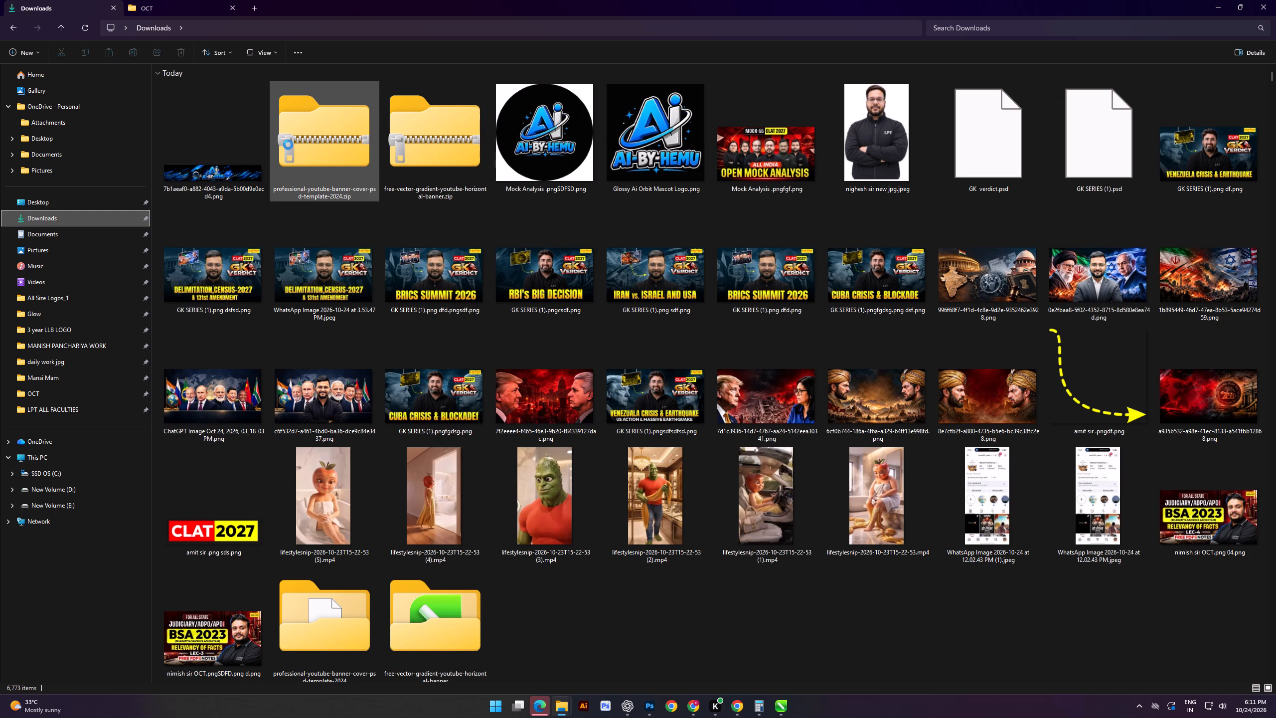
left_click(80, 222)
left_click(80, 234)
left_click(72, 213)
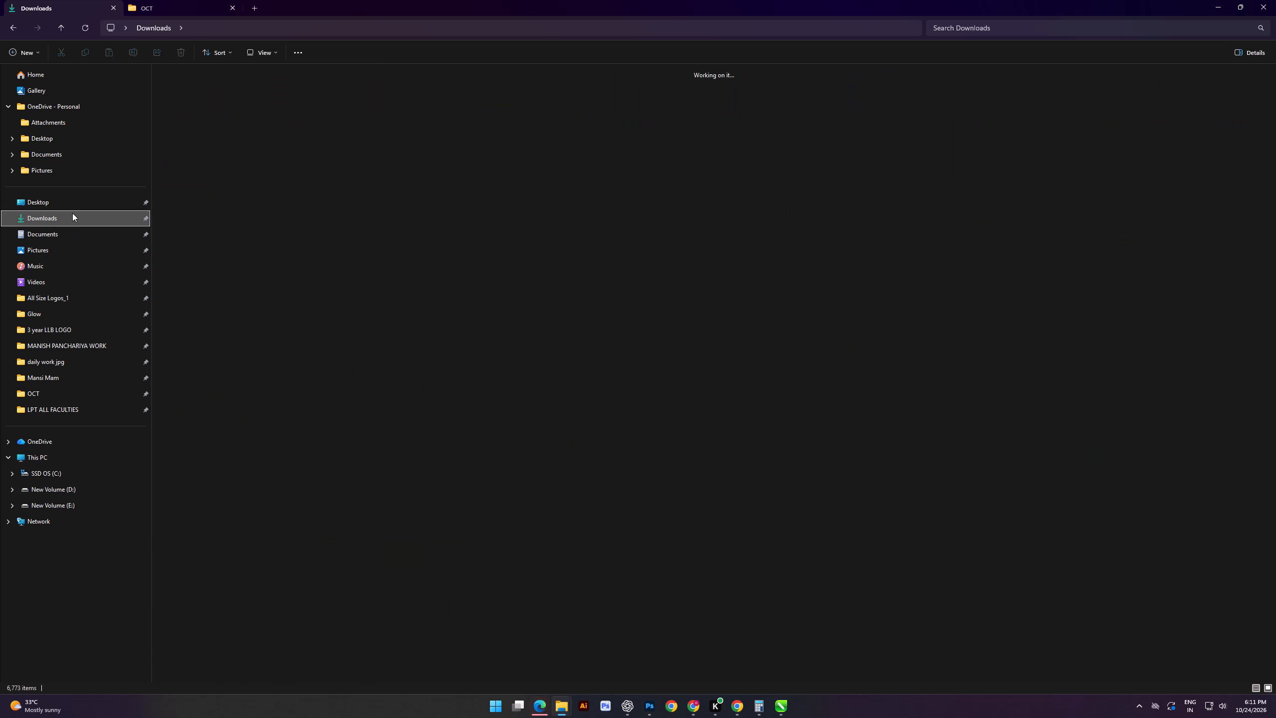
left_click(81, 238)
left_click(82, 220)
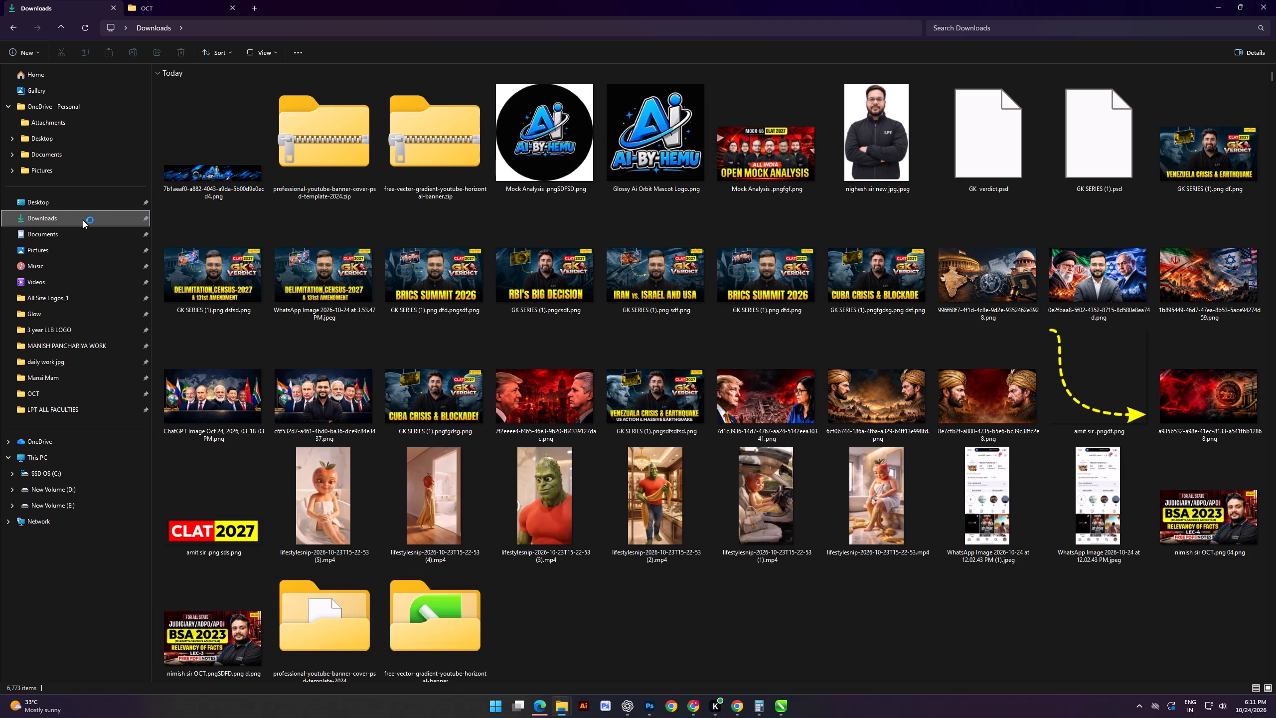
scroll(161, 220, "down", 2)
left_click(82, 227)
left_click(79, 219)
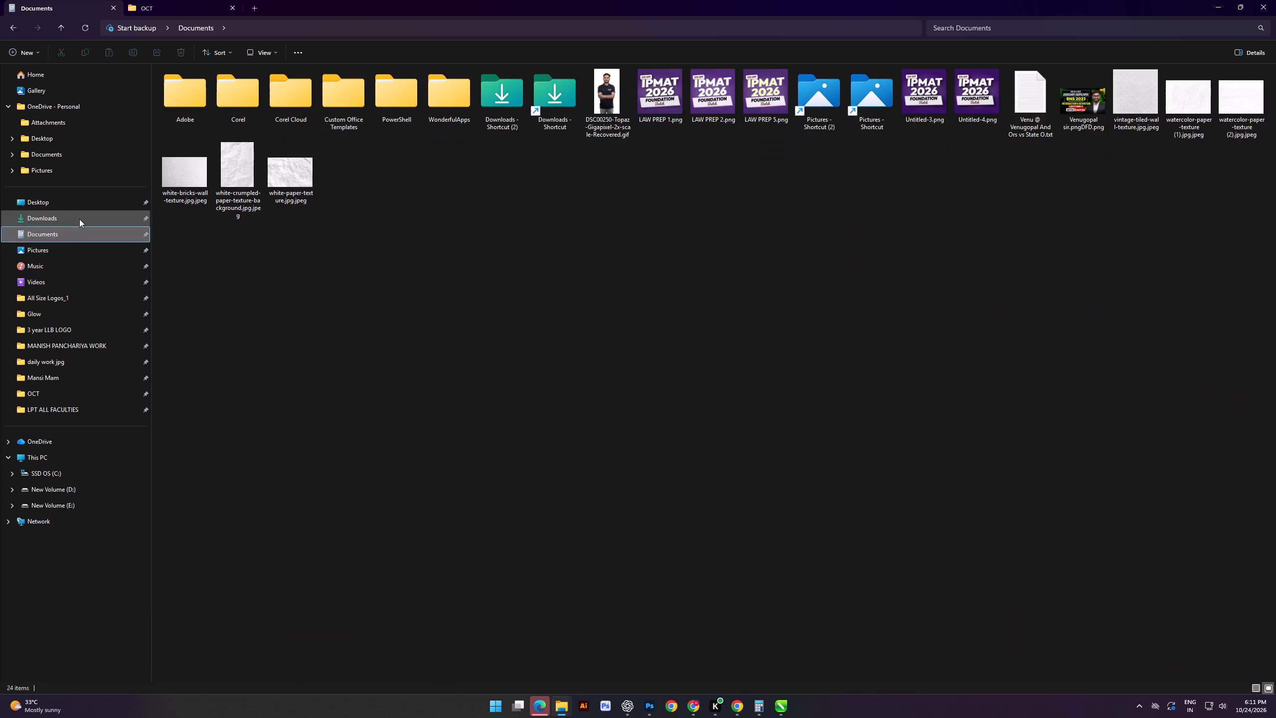
left_click(100, 221)
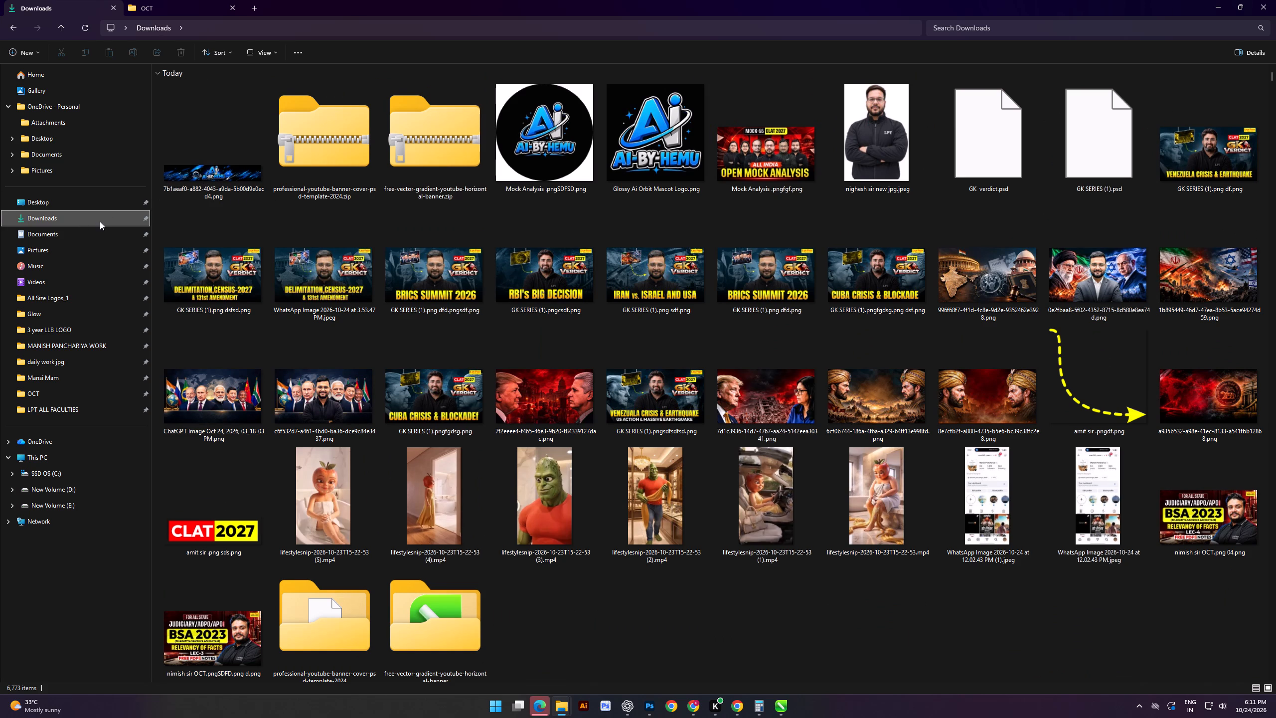
left_click(95, 217)
left_click(89, 240)
left_click(89, 224)
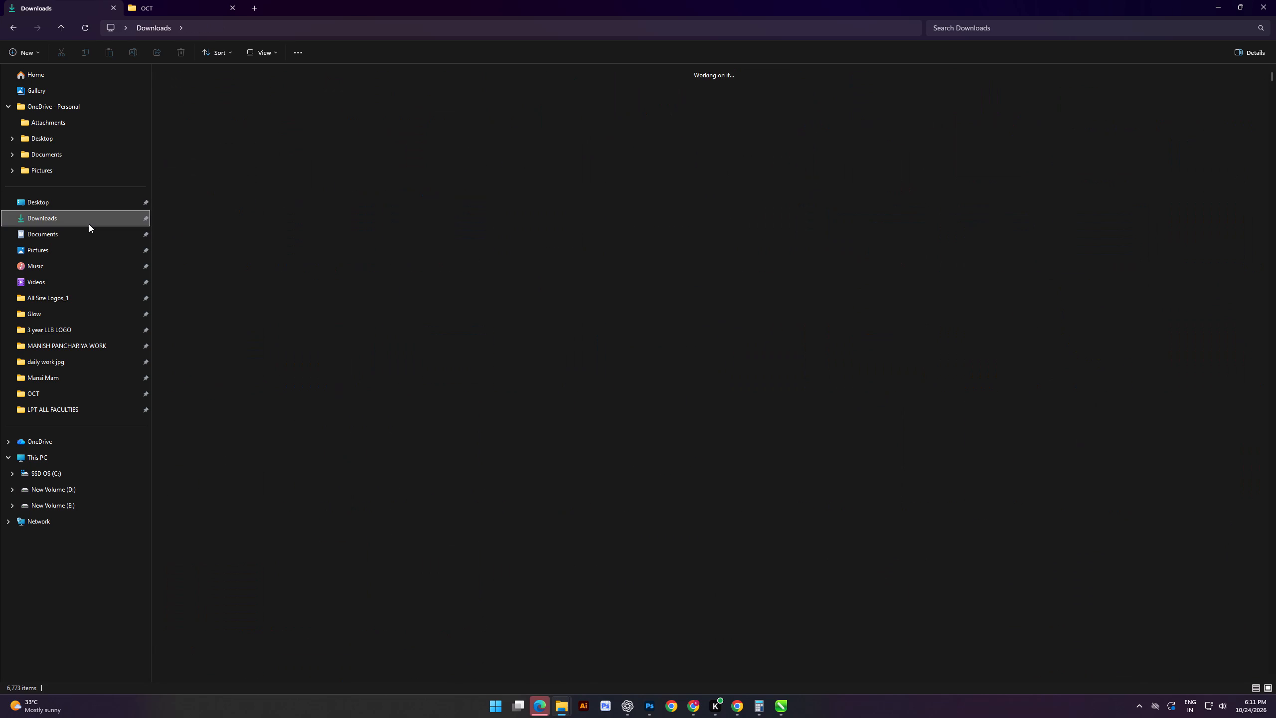
left_click(64, 233)
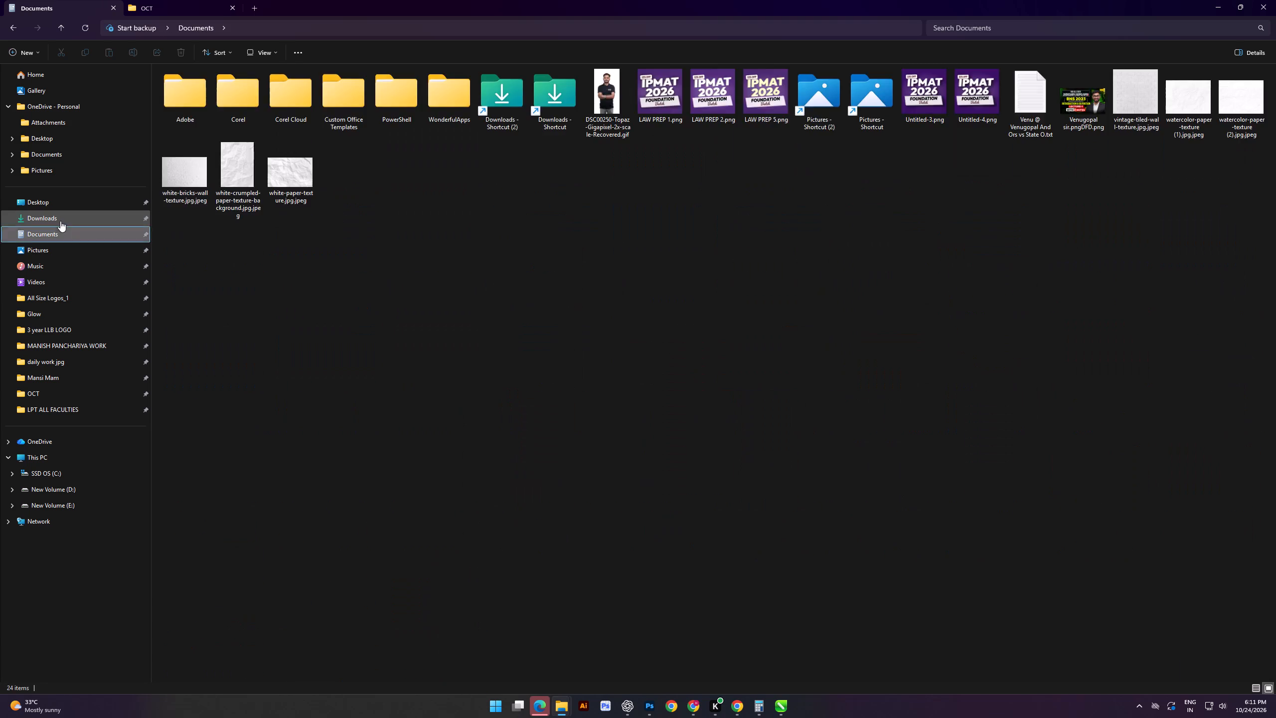
left_click(60, 221)
Check the file properties of the exported banner PNG in Downloads.
right_click(186, 130)
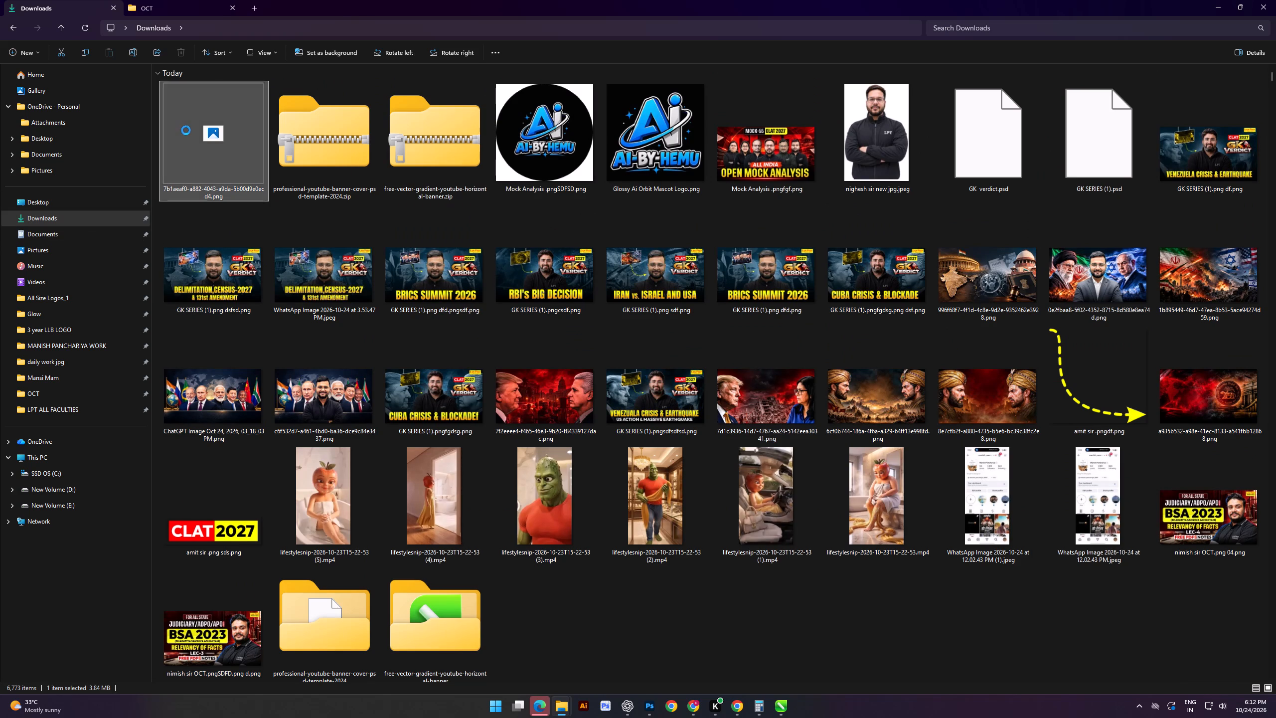
left_click(248, 352)
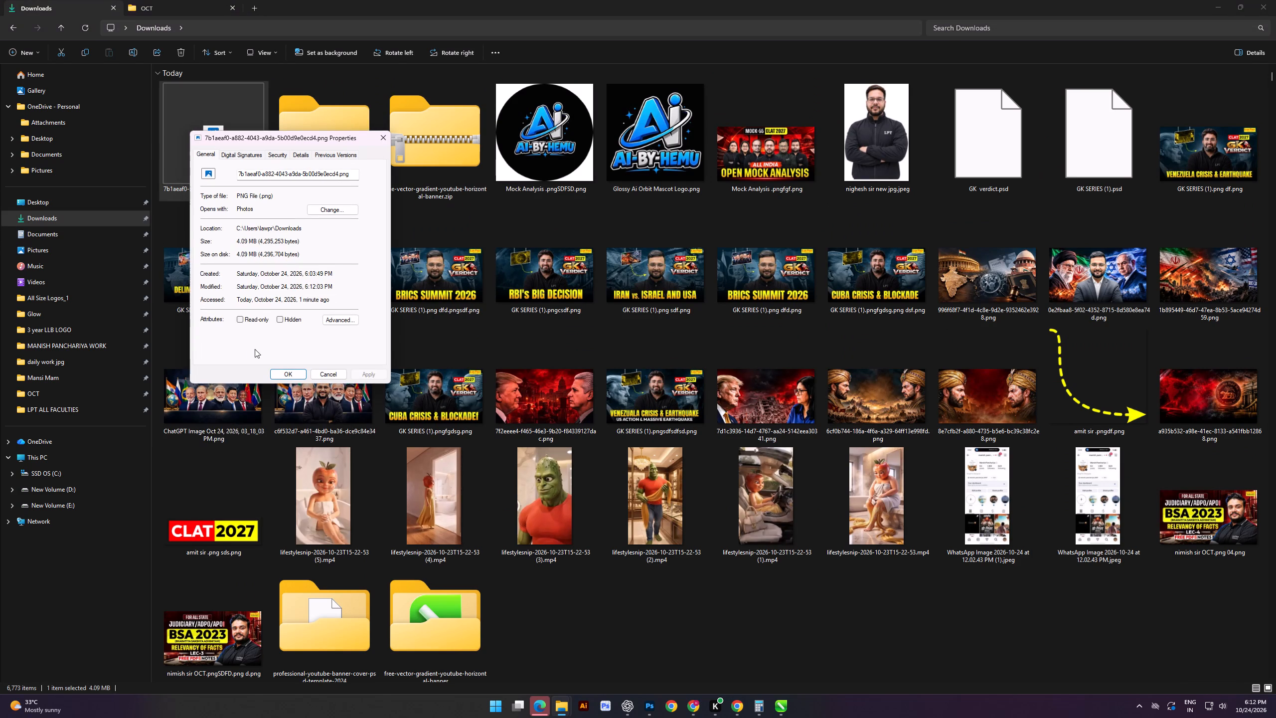
left_click(331, 374)
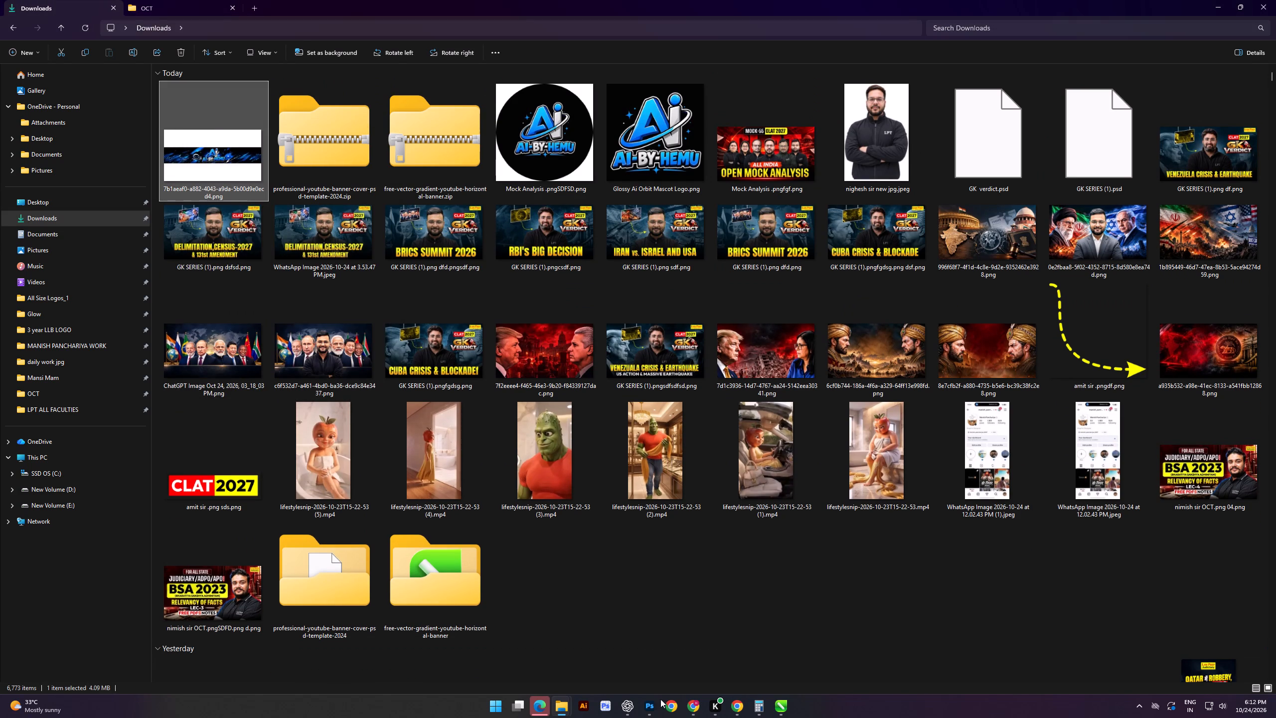
Switch to YouTube Studio in Chrome and upload the exported banner PNG from Downloads as the channel's banner image.
left_click(701, 706)
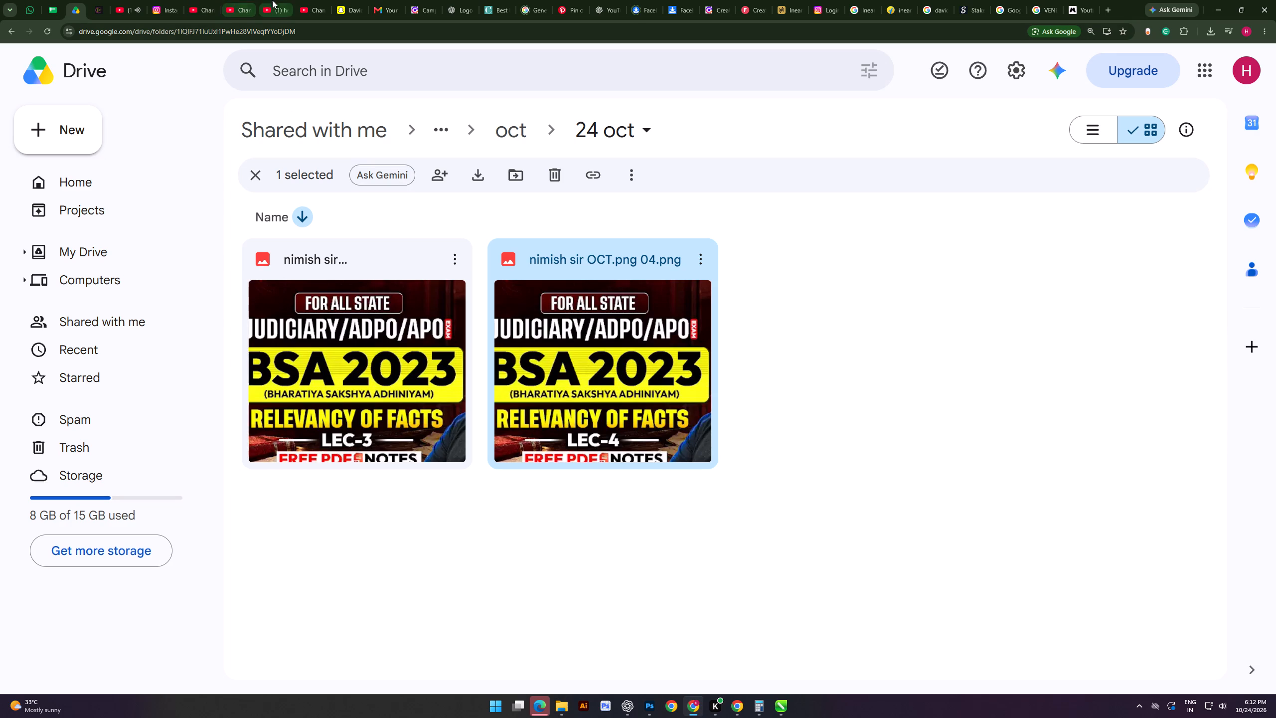
left_click(314, 2)
left_click(702, 400)
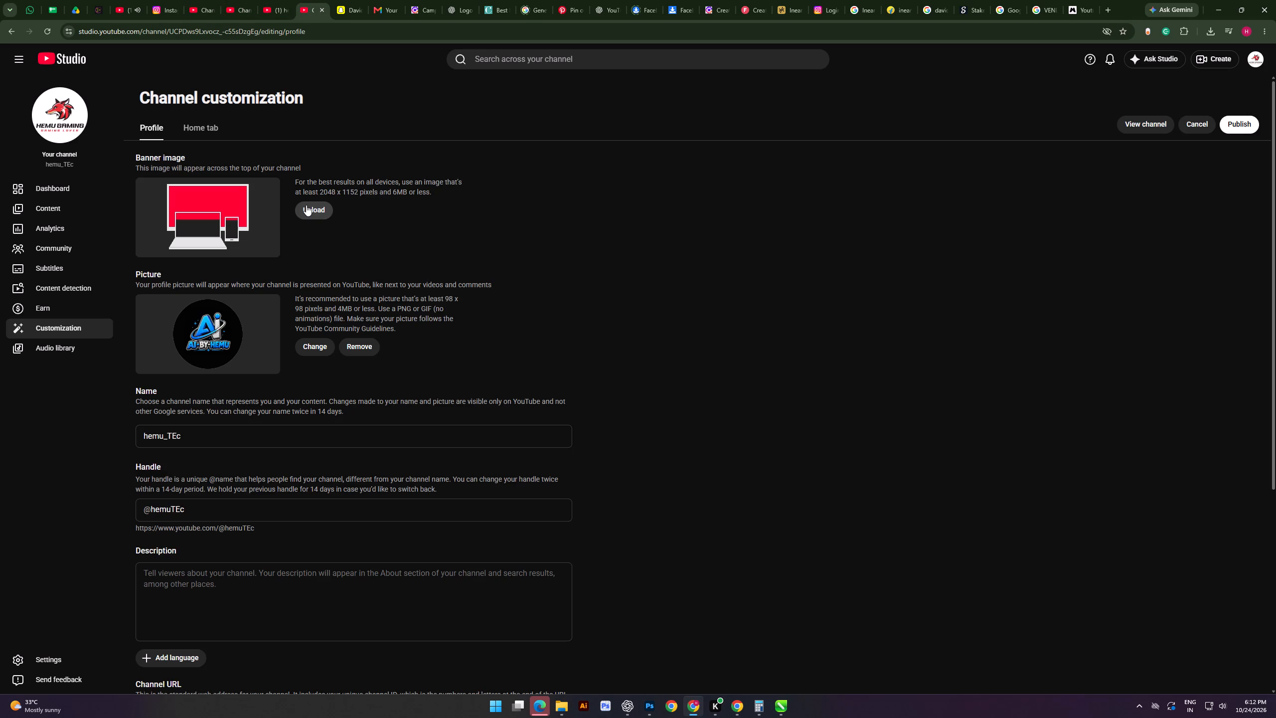
left_click(309, 205)
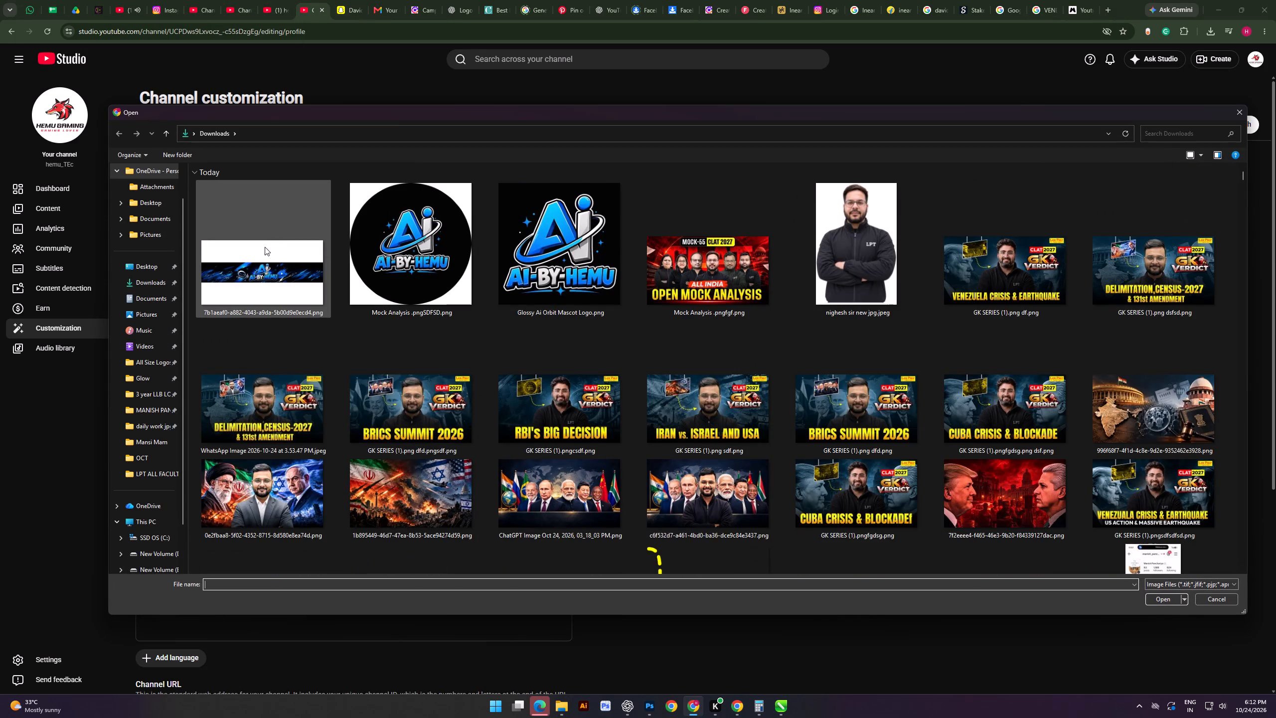
double_click(265, 247)
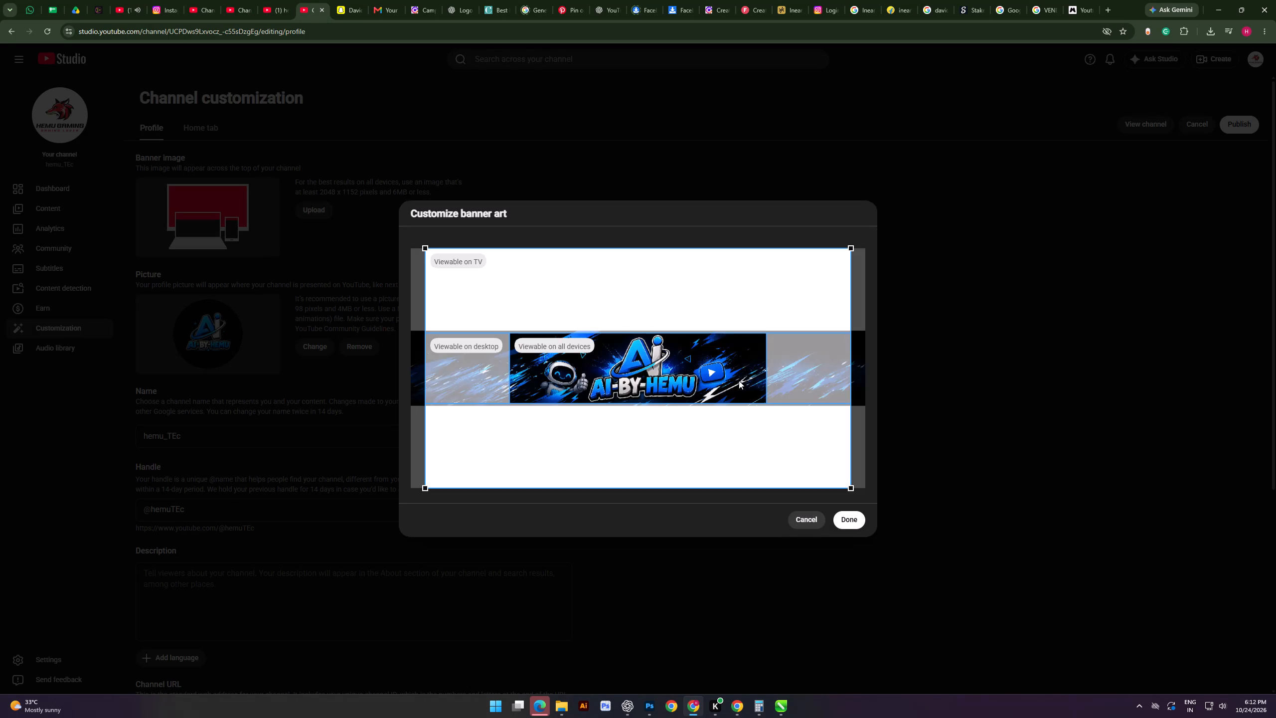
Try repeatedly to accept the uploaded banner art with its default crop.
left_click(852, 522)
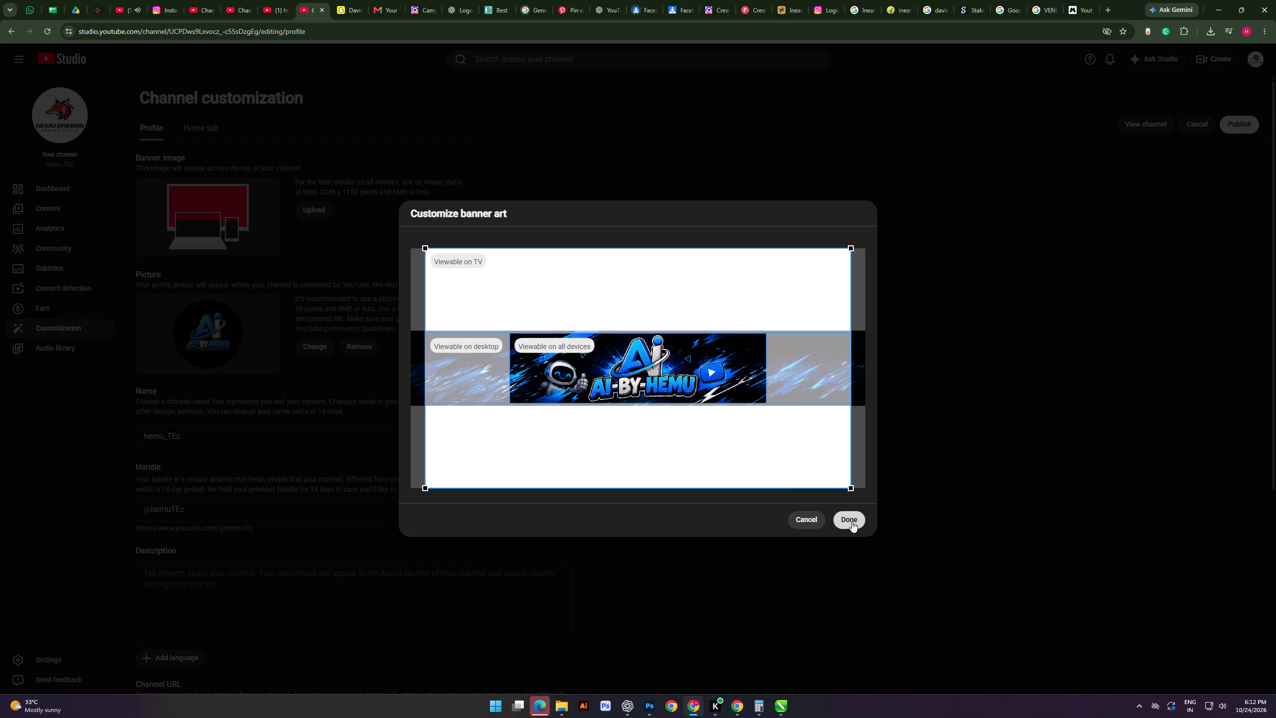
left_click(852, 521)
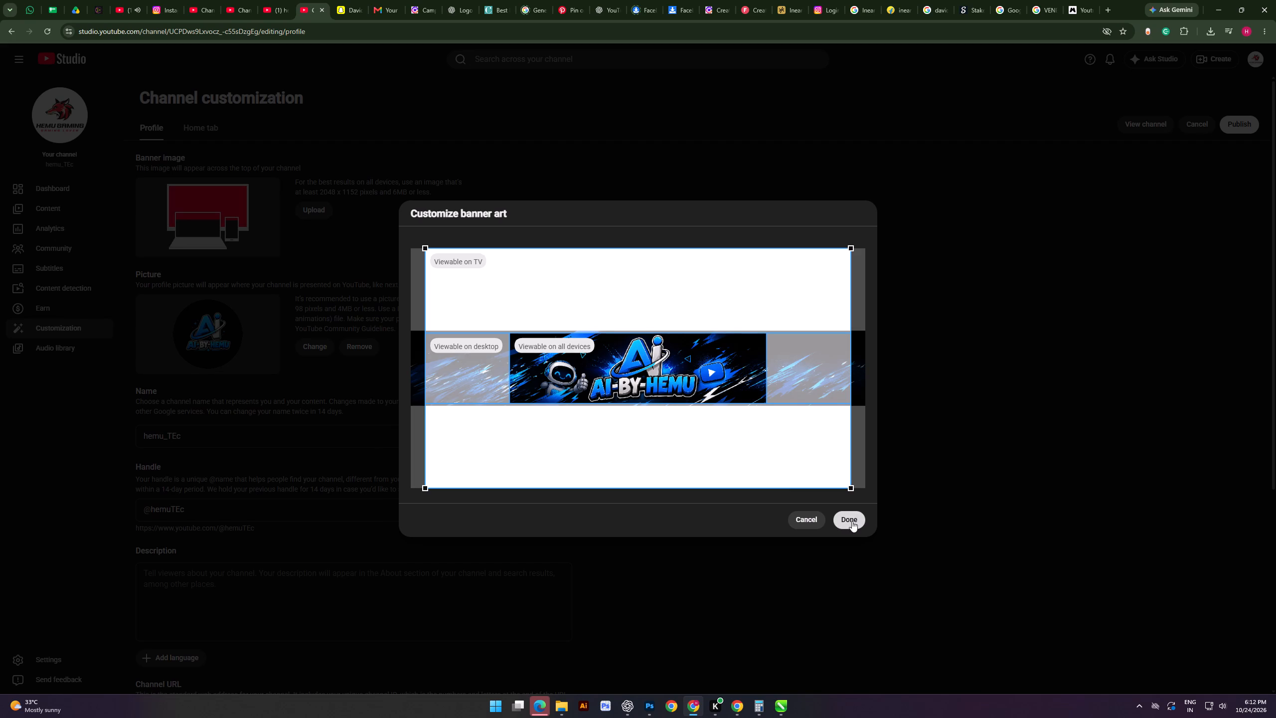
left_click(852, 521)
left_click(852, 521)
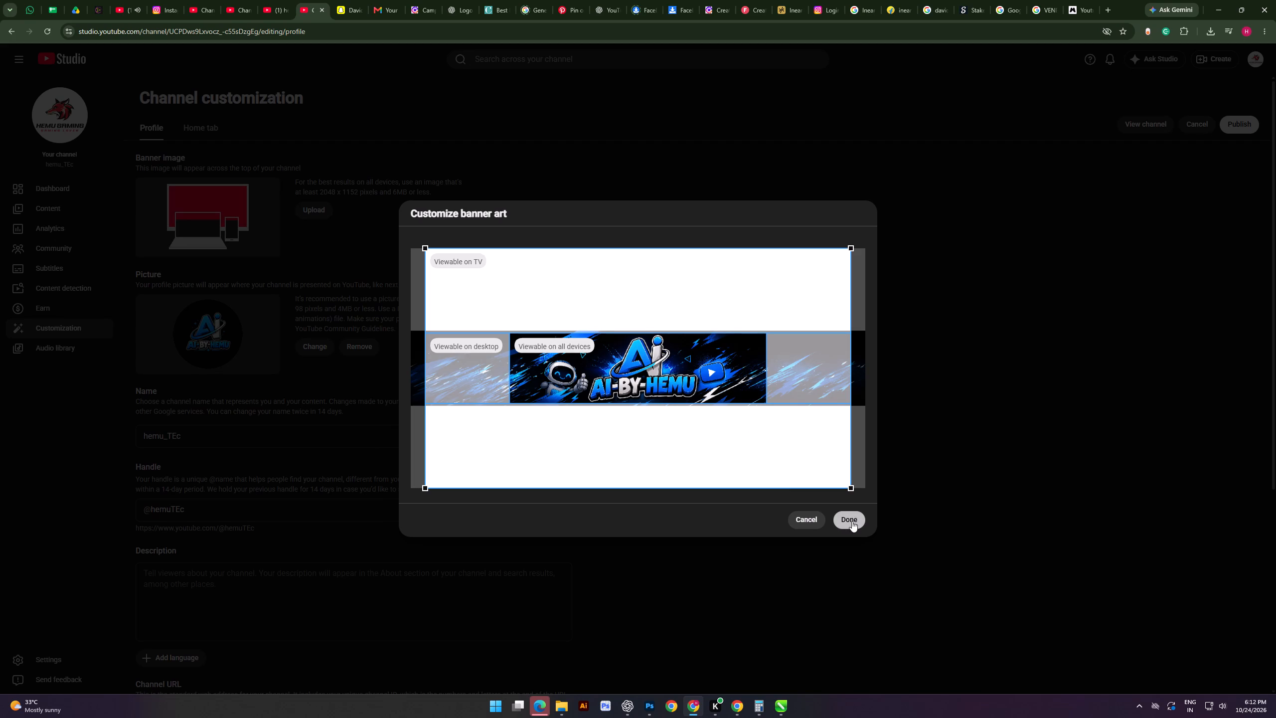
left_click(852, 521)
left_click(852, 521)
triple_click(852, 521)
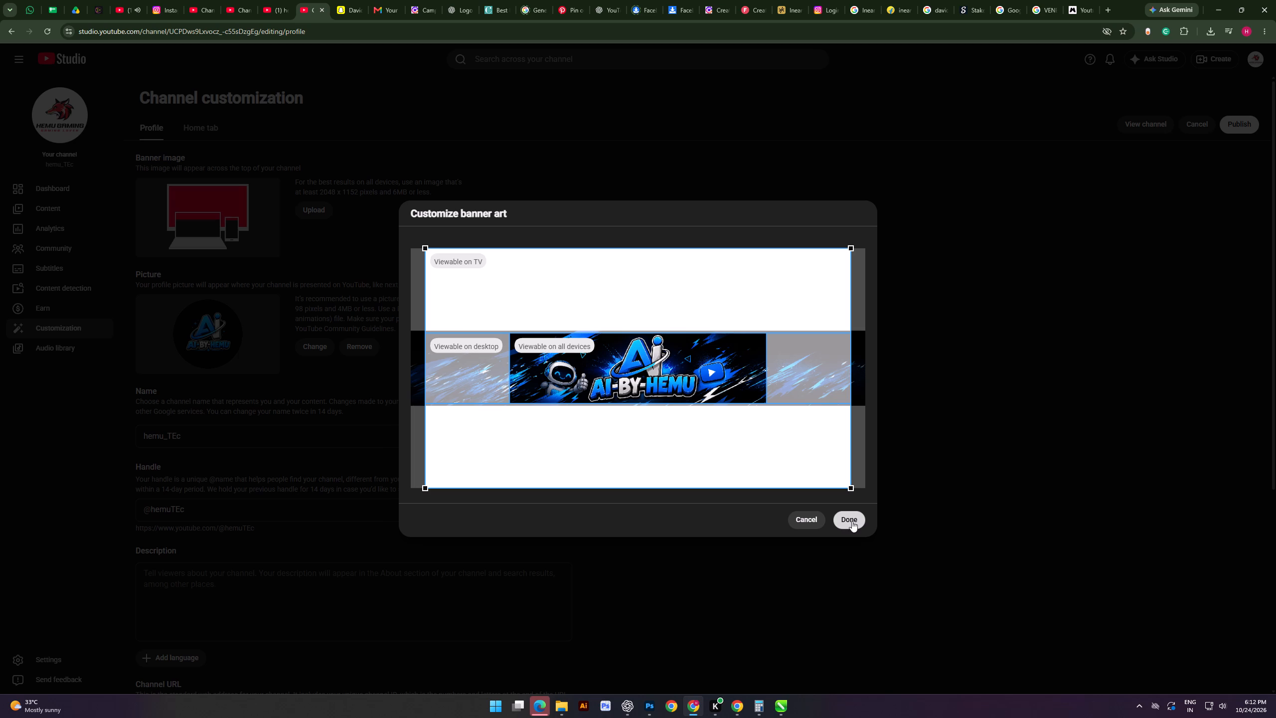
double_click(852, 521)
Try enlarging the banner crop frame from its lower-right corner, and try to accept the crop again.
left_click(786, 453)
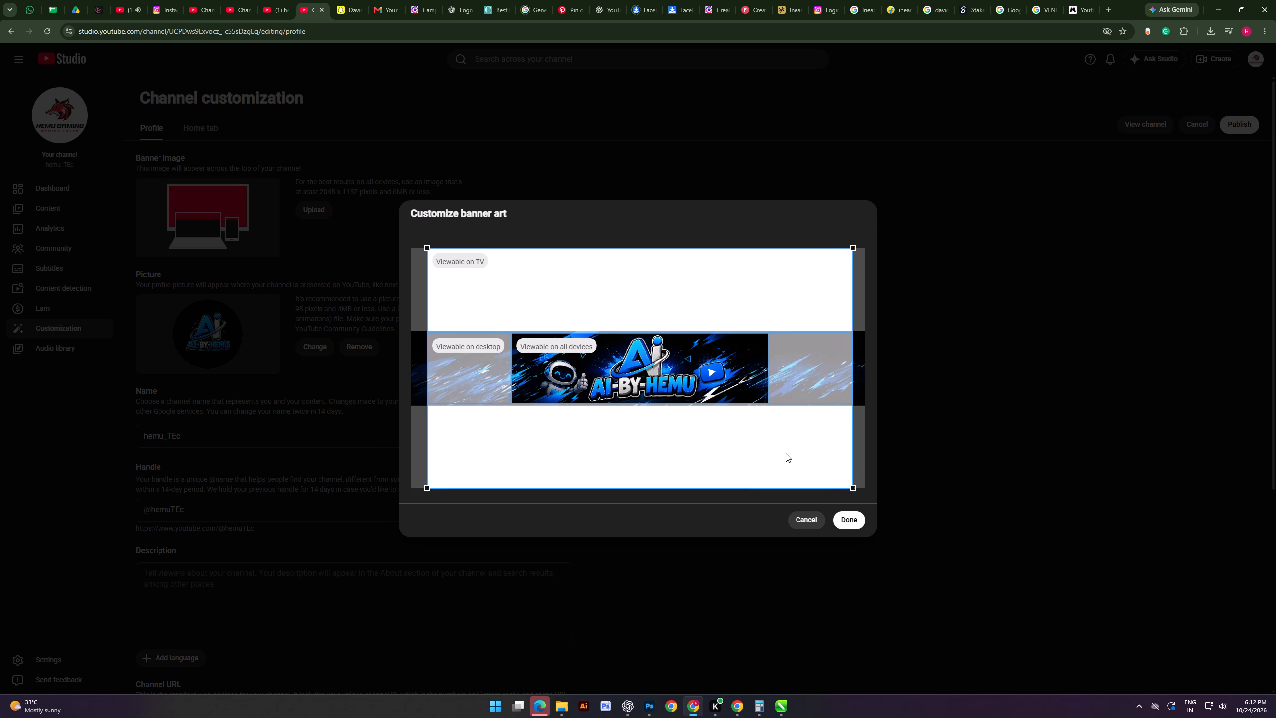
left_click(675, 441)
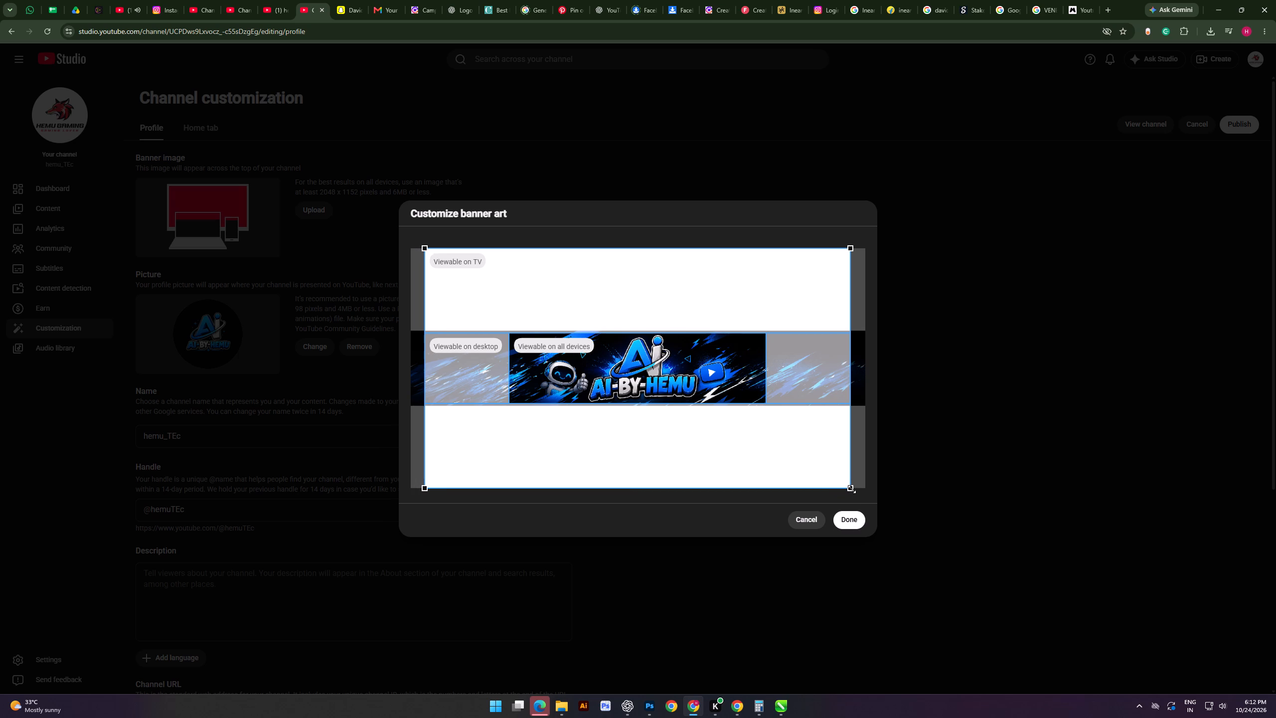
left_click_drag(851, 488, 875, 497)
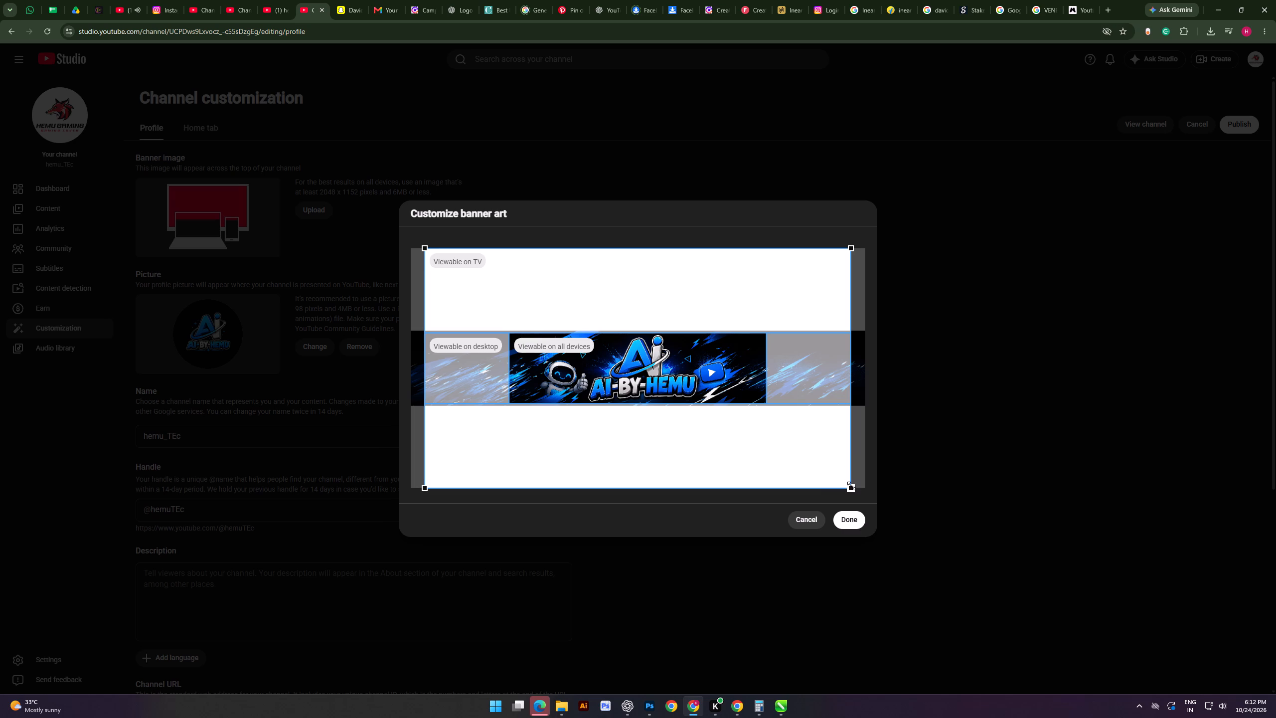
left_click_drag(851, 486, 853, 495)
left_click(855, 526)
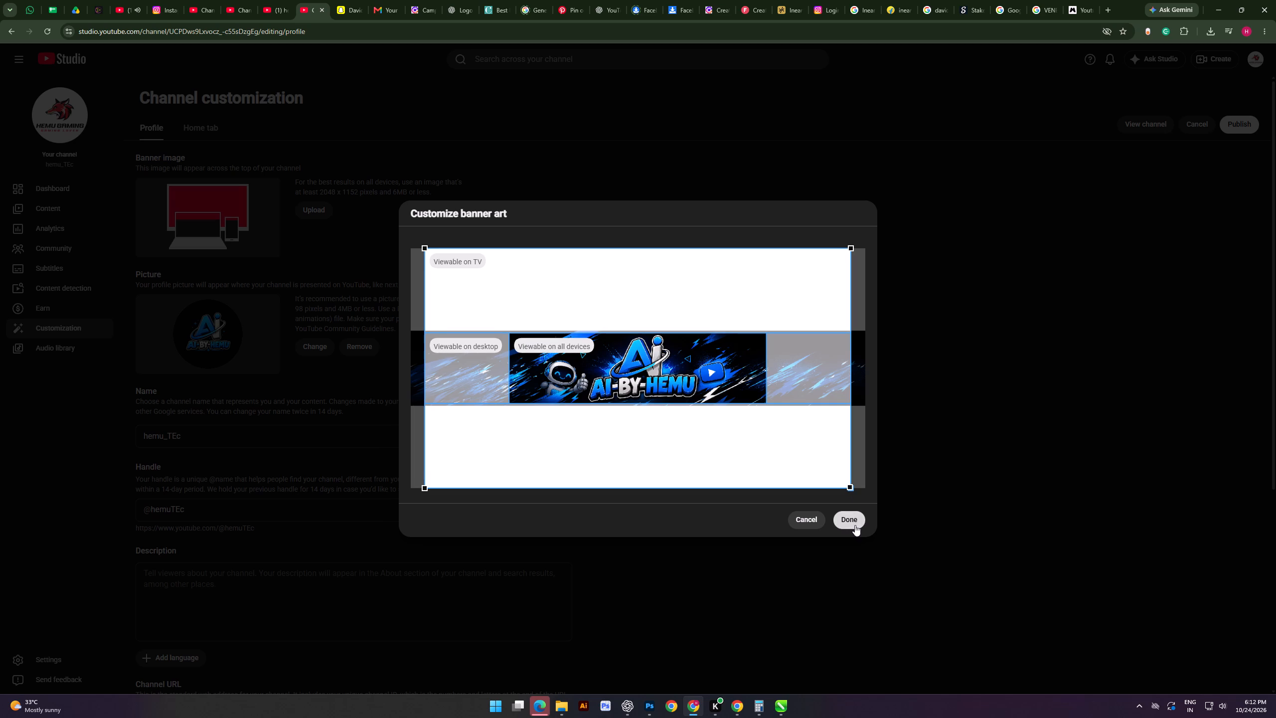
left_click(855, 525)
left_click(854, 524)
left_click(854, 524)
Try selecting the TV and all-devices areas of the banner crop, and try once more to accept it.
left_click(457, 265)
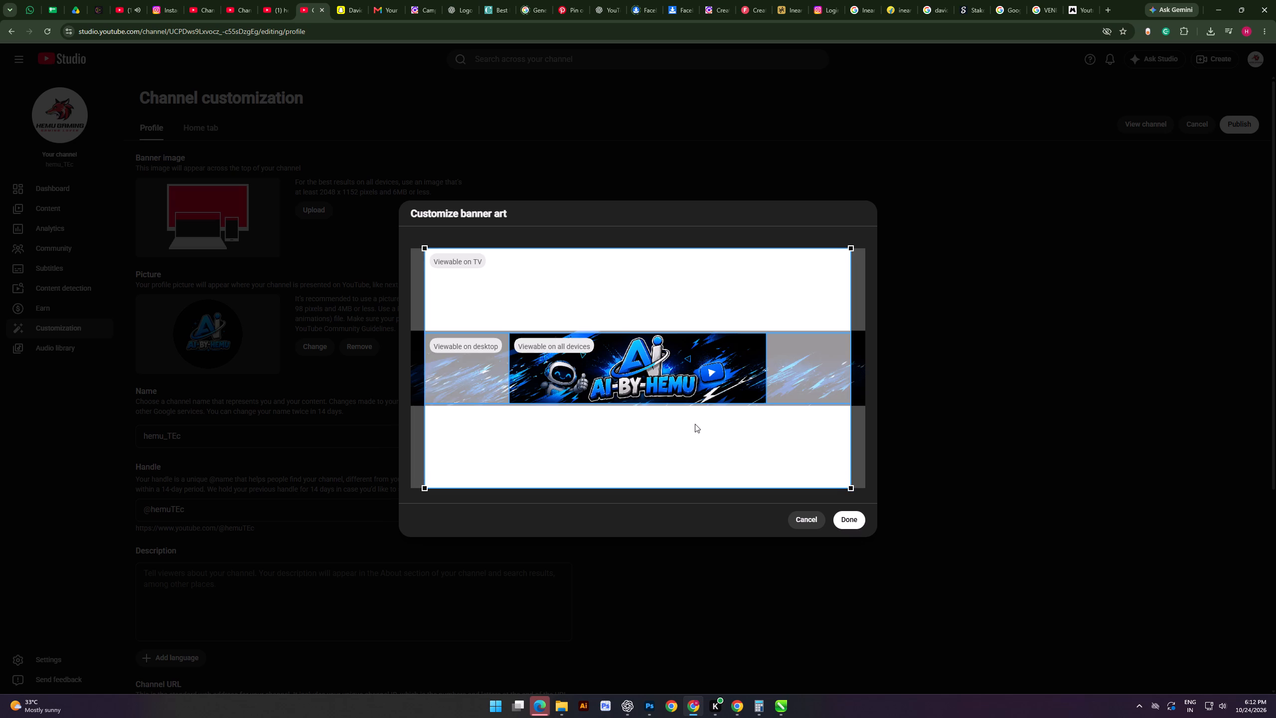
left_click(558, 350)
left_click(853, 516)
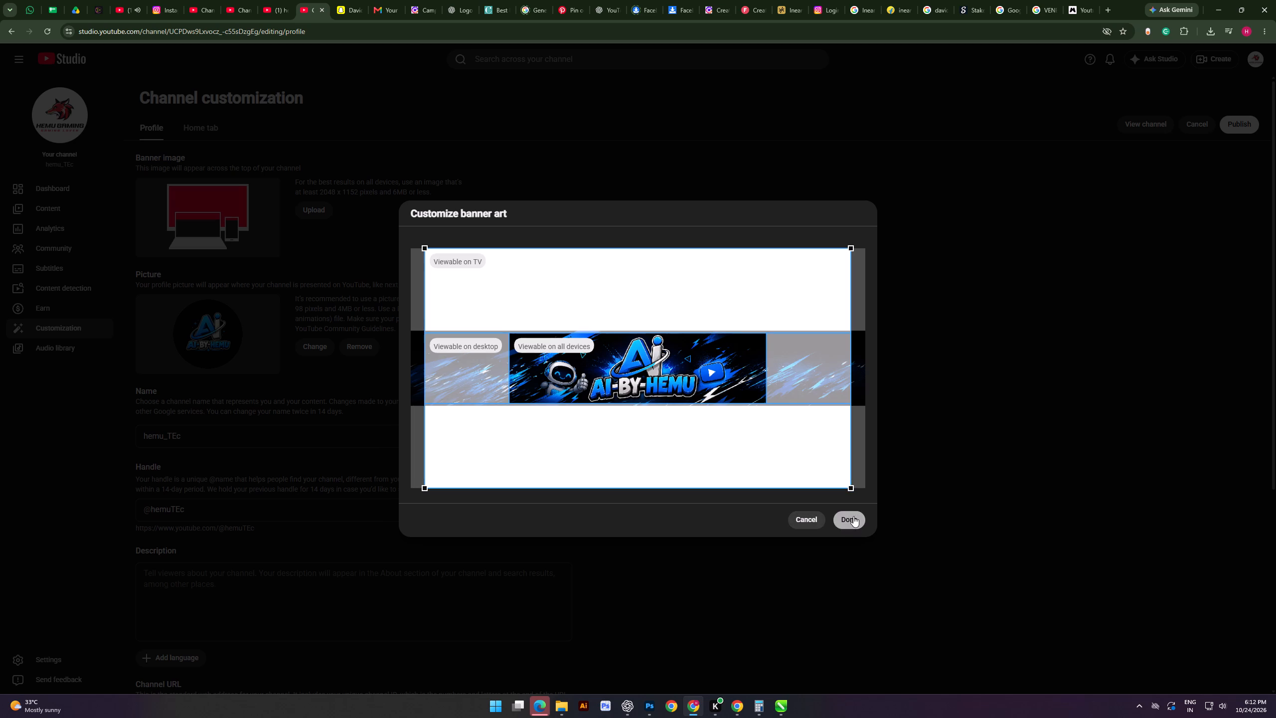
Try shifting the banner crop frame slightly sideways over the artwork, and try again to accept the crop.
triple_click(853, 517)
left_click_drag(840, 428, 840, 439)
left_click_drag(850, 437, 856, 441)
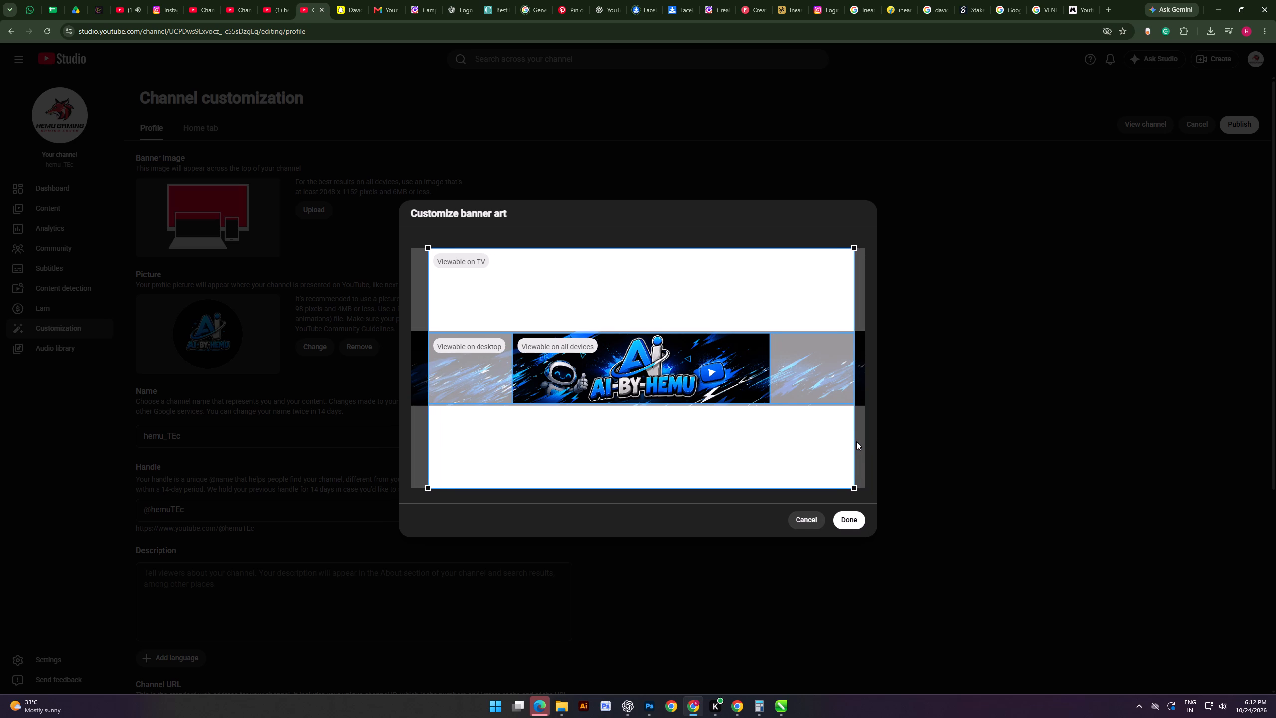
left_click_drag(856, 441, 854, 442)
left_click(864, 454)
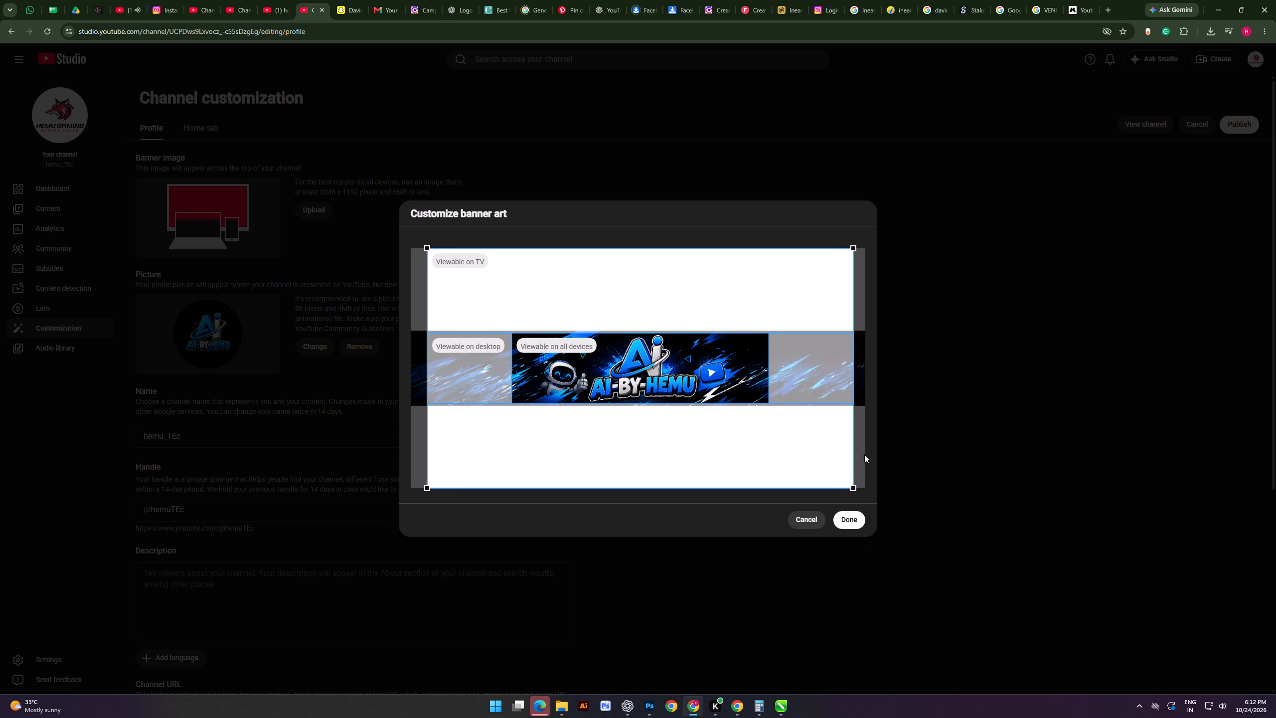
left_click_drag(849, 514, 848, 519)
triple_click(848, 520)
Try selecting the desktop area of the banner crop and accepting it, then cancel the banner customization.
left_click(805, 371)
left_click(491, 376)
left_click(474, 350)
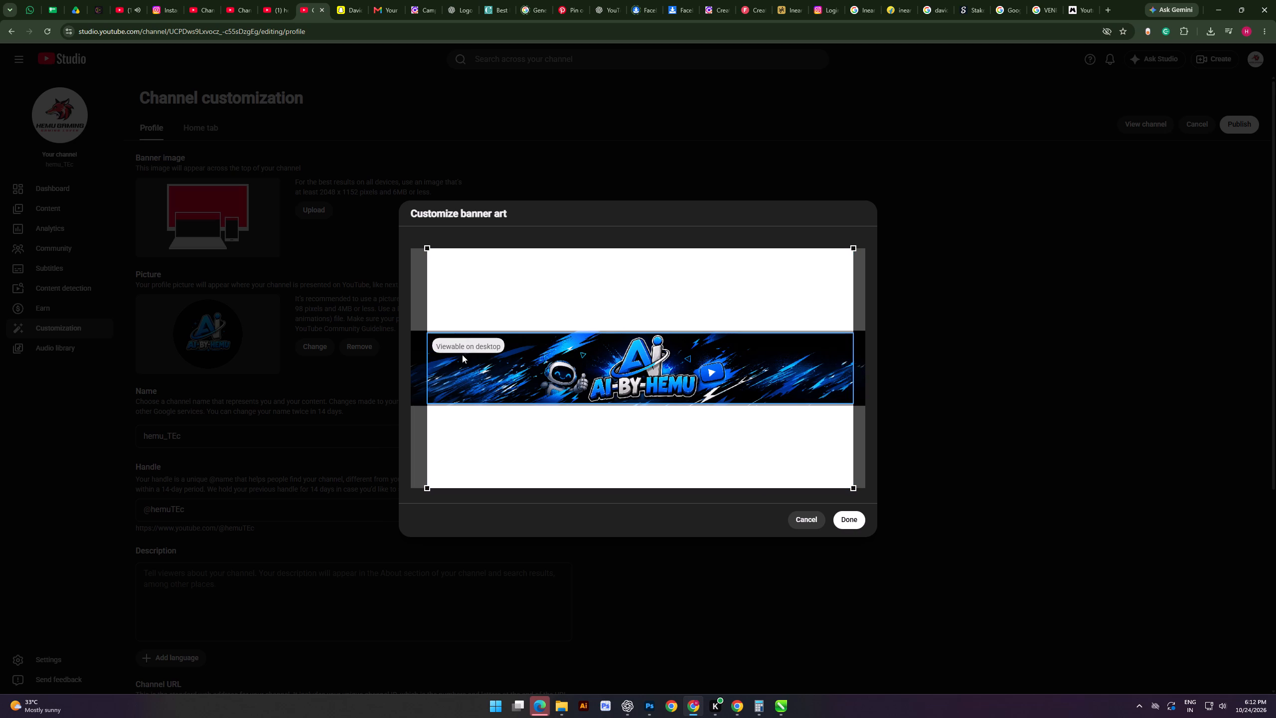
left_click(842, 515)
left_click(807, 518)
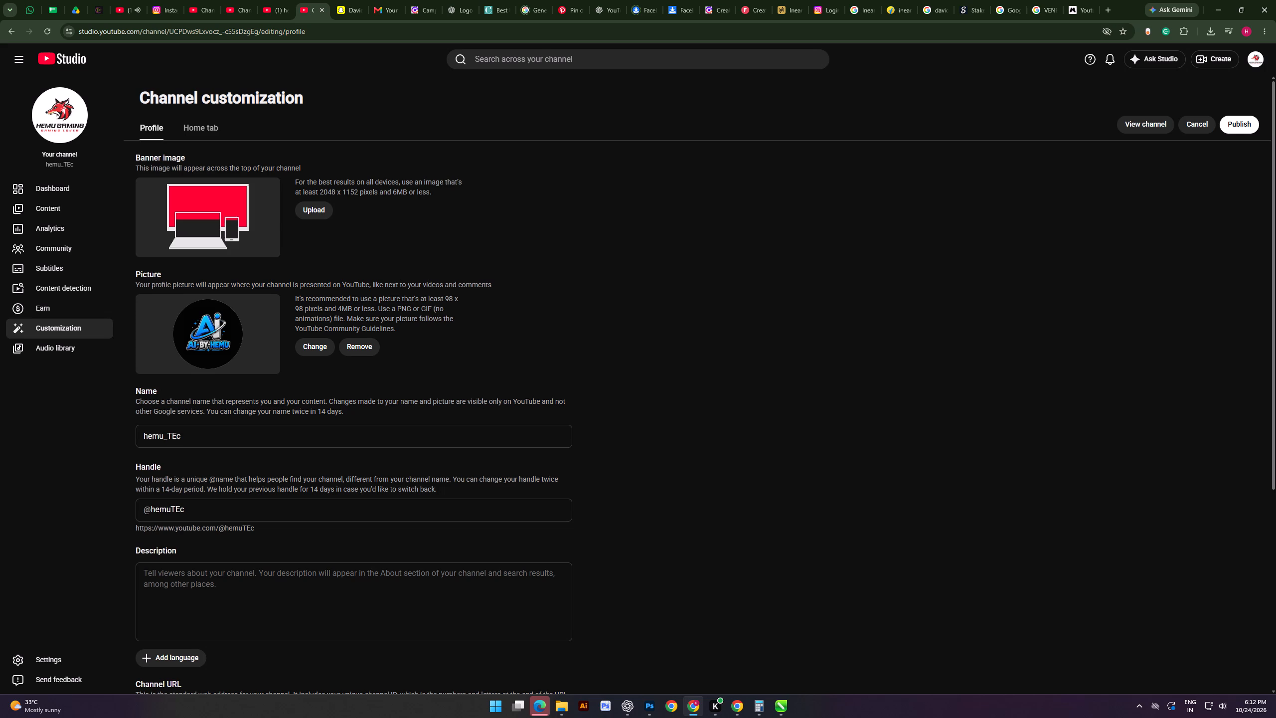